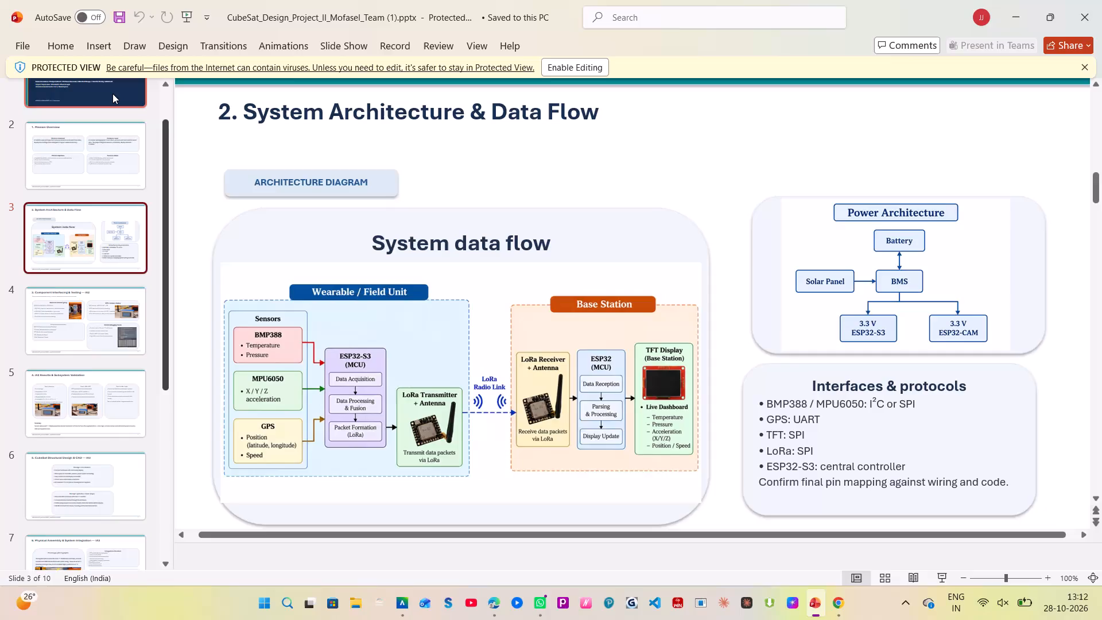
Go to the title slide of the CubeSat design project presentation.
{"action": "left_click", "coordinate": [111, 91]}
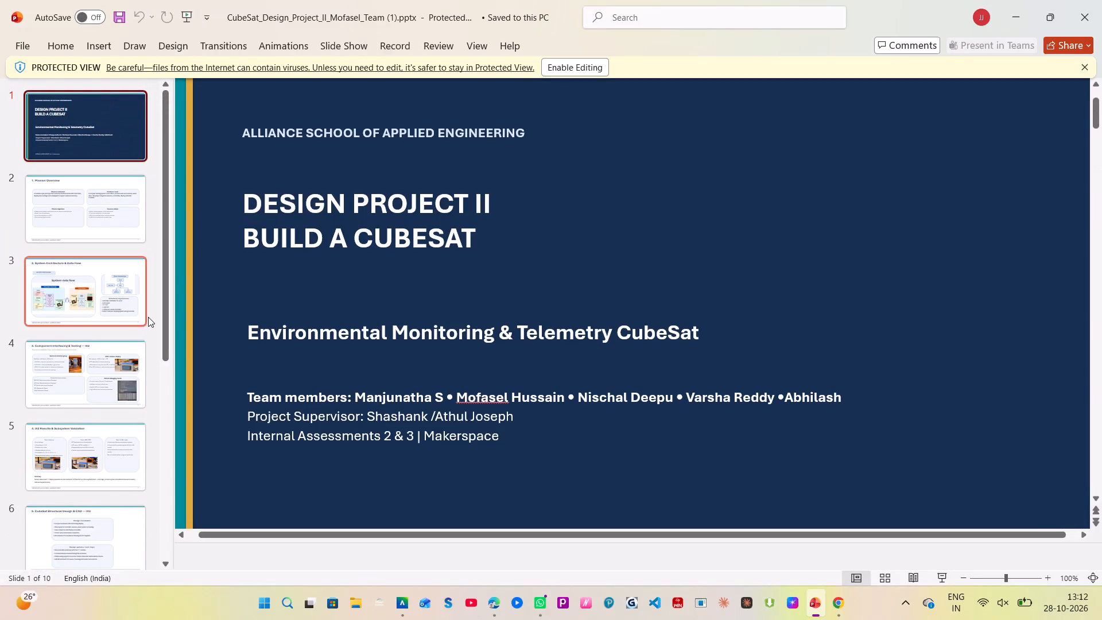
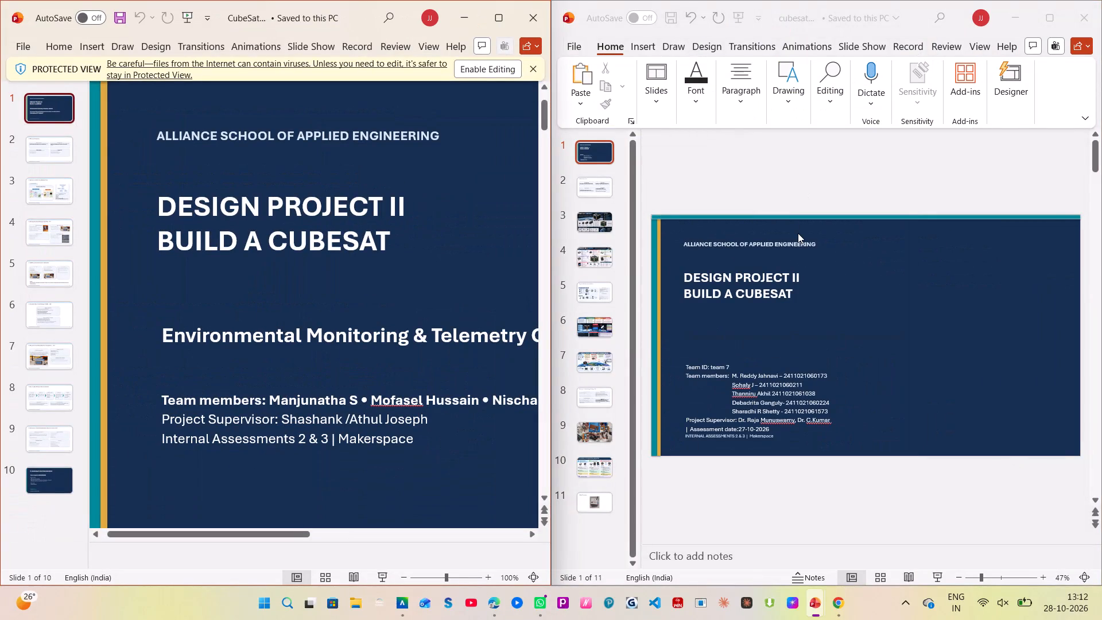
Widen the 10-slide CubeSat presentation's window to about 60% of the screen width and make the 11-slide team 7 presentation active.
{"action": "left_click_drag", "start_coordinate": [554, 349], "coordinate": [658, 330]}
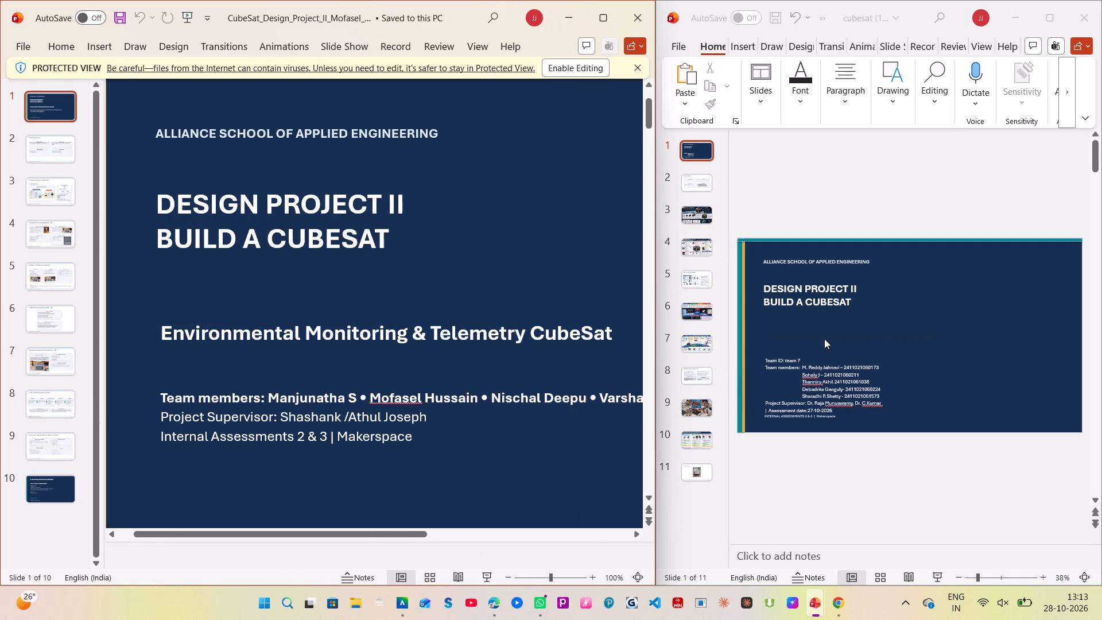
{"action": "left_click", "coordinate": [763, 359]}
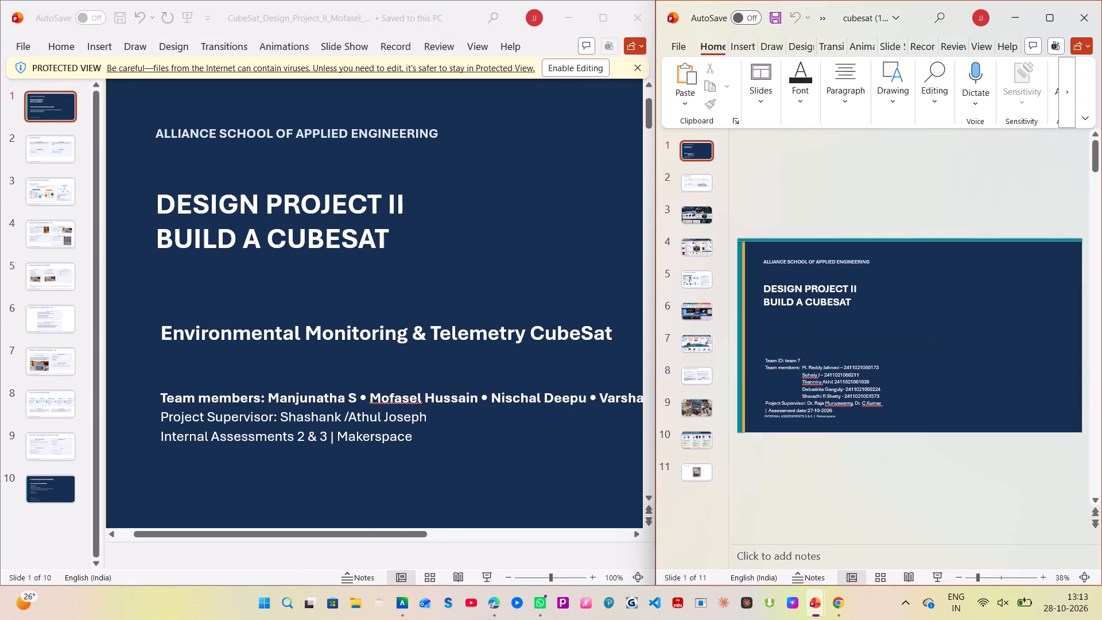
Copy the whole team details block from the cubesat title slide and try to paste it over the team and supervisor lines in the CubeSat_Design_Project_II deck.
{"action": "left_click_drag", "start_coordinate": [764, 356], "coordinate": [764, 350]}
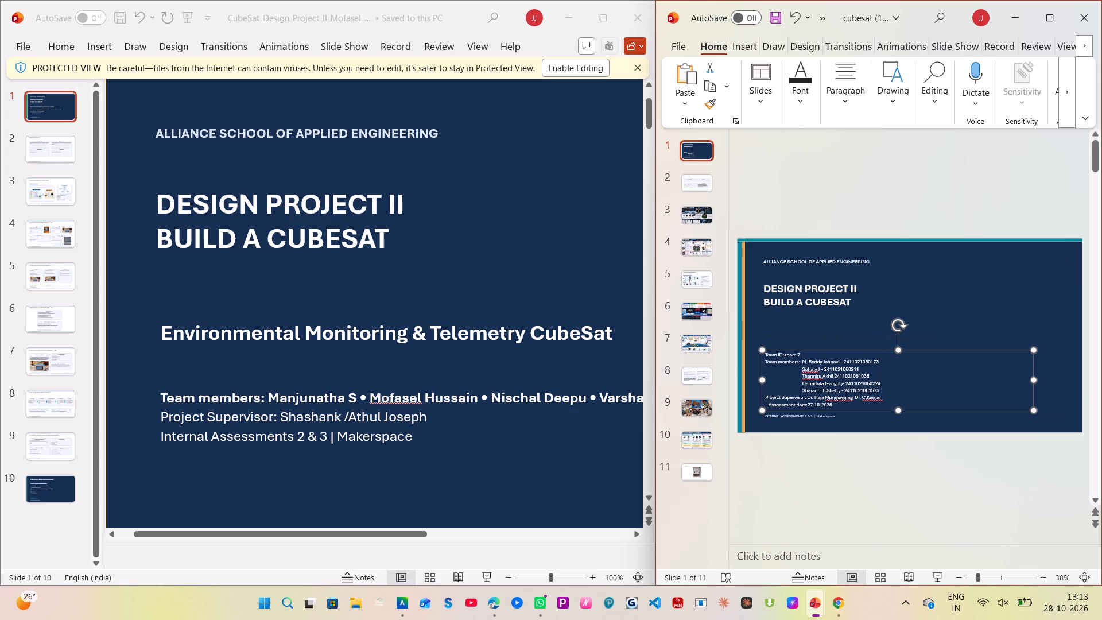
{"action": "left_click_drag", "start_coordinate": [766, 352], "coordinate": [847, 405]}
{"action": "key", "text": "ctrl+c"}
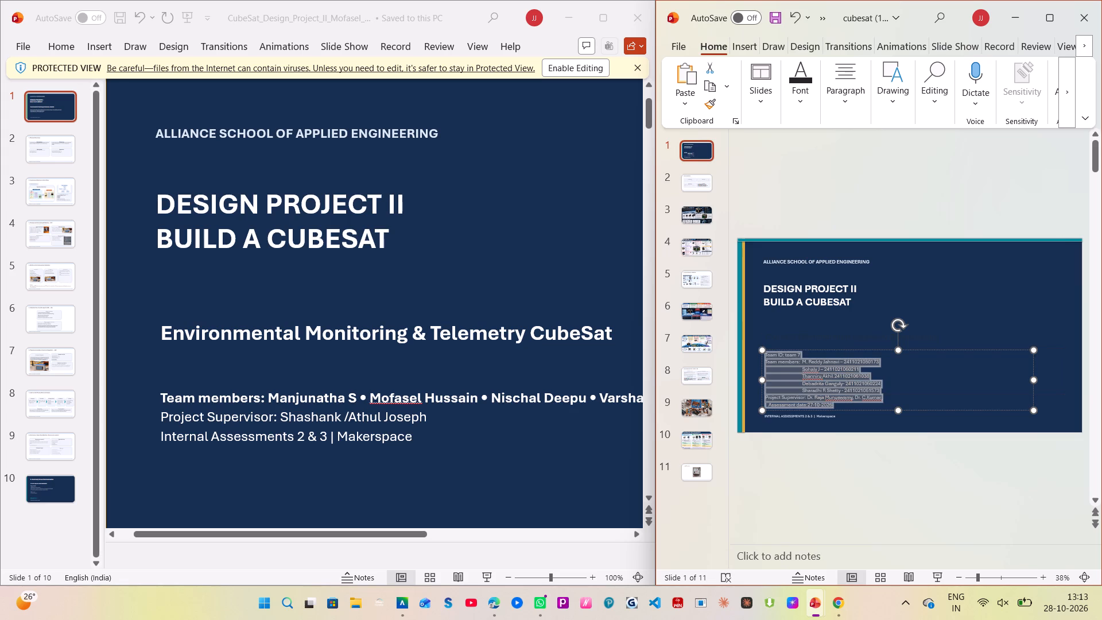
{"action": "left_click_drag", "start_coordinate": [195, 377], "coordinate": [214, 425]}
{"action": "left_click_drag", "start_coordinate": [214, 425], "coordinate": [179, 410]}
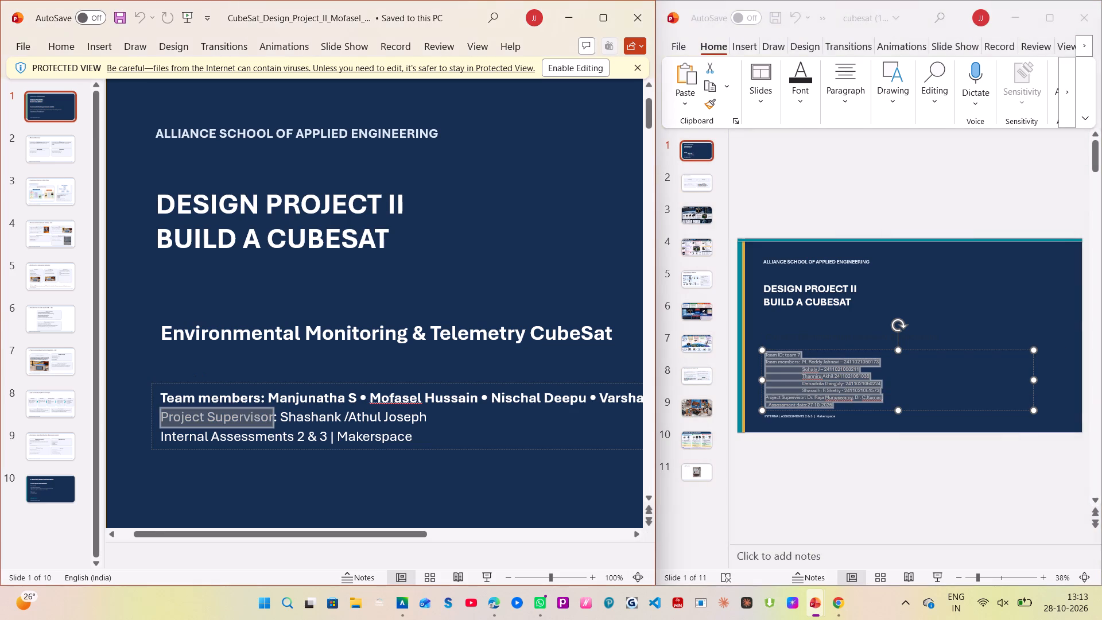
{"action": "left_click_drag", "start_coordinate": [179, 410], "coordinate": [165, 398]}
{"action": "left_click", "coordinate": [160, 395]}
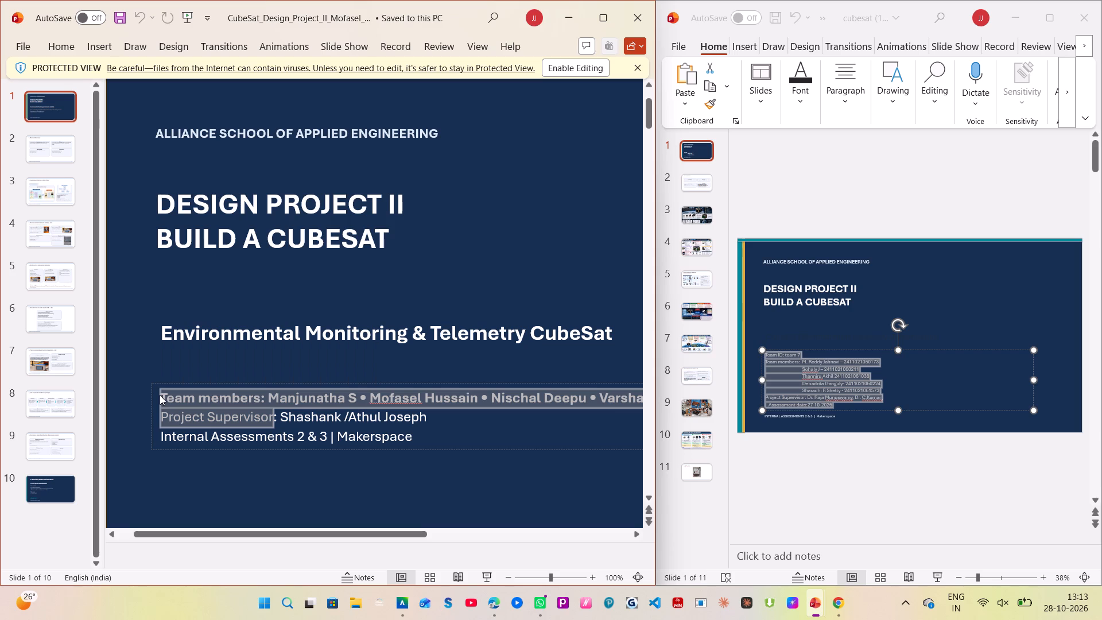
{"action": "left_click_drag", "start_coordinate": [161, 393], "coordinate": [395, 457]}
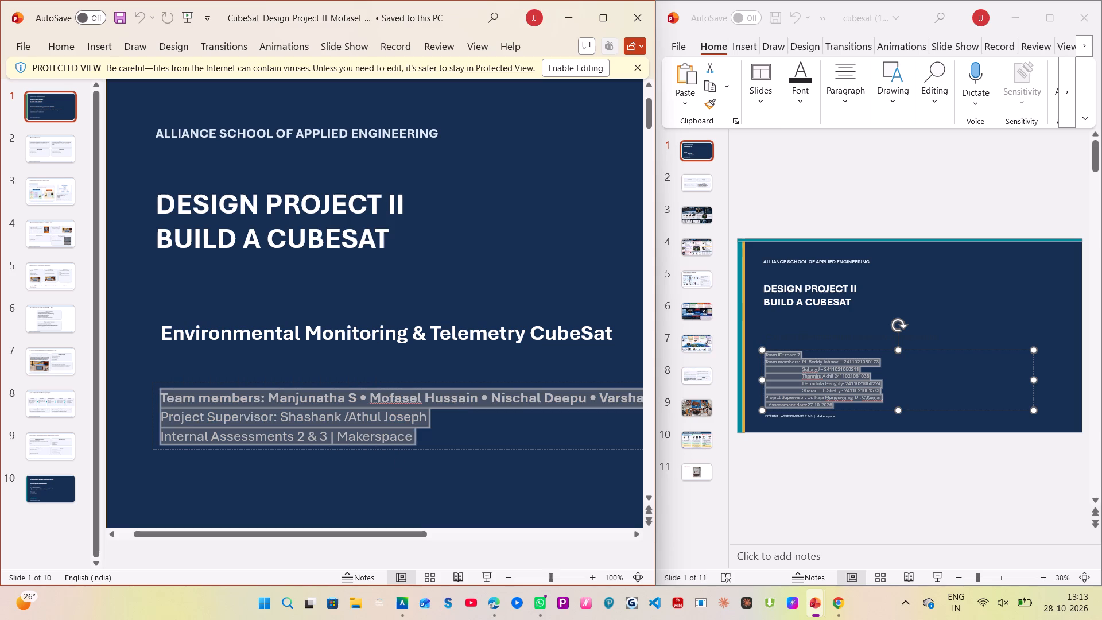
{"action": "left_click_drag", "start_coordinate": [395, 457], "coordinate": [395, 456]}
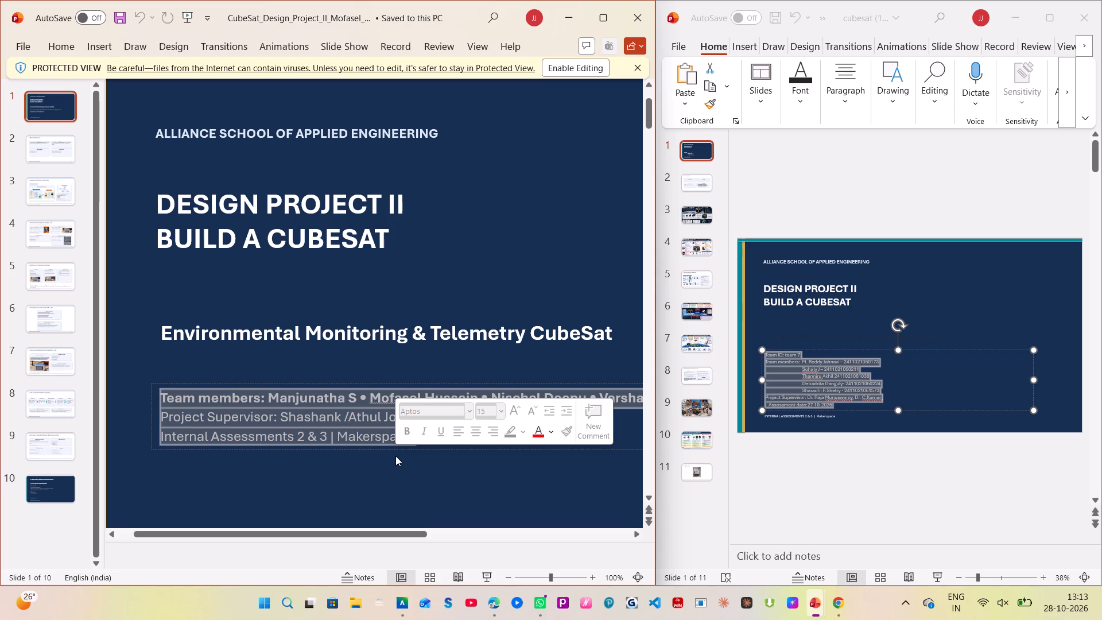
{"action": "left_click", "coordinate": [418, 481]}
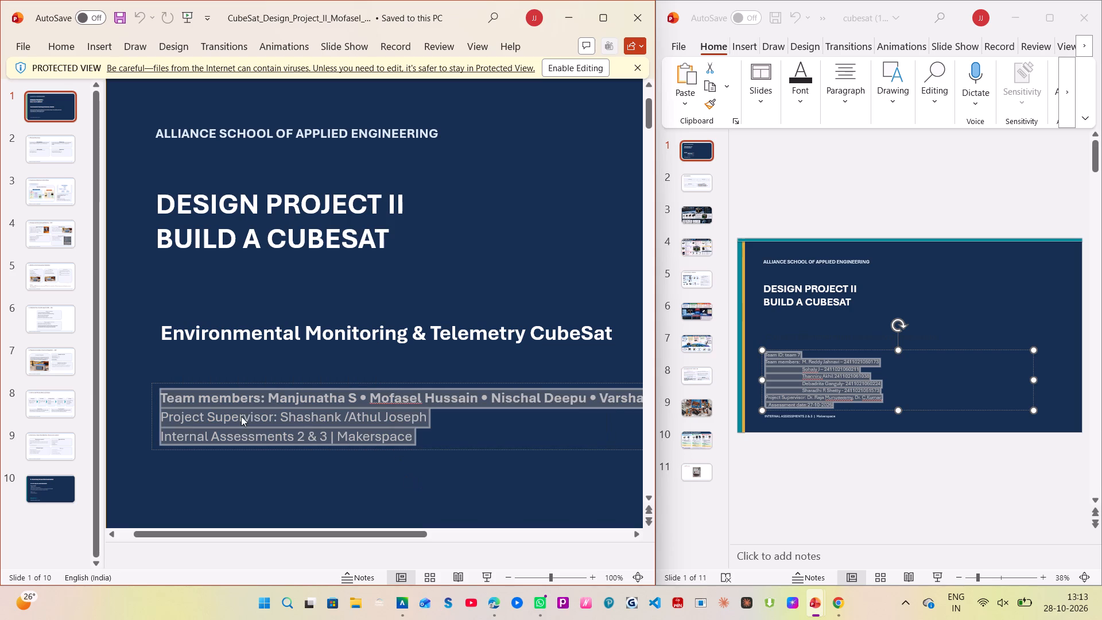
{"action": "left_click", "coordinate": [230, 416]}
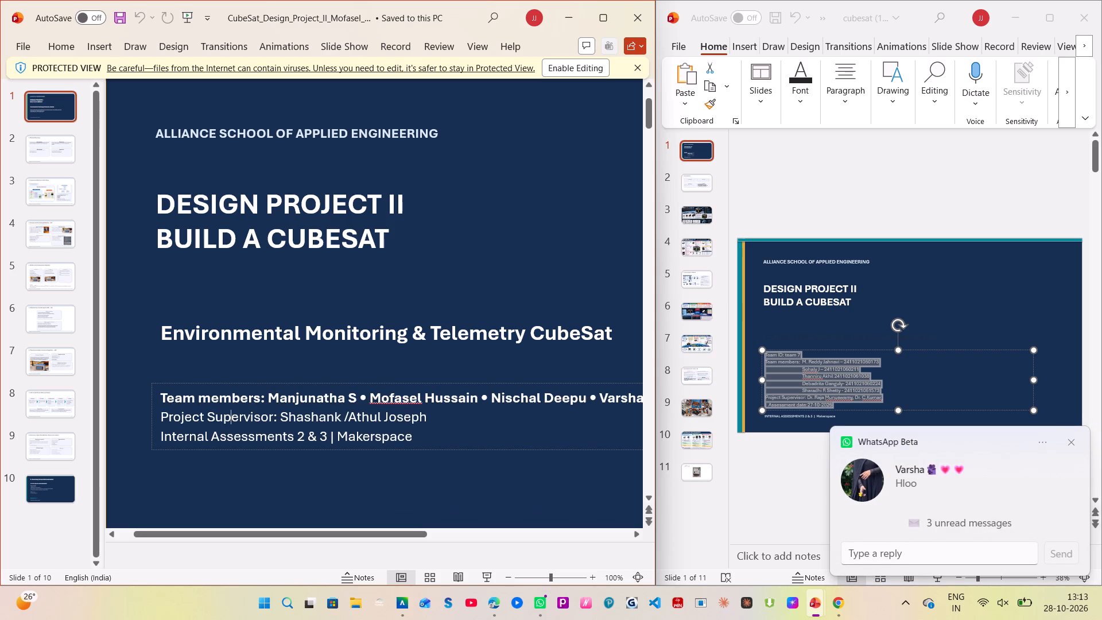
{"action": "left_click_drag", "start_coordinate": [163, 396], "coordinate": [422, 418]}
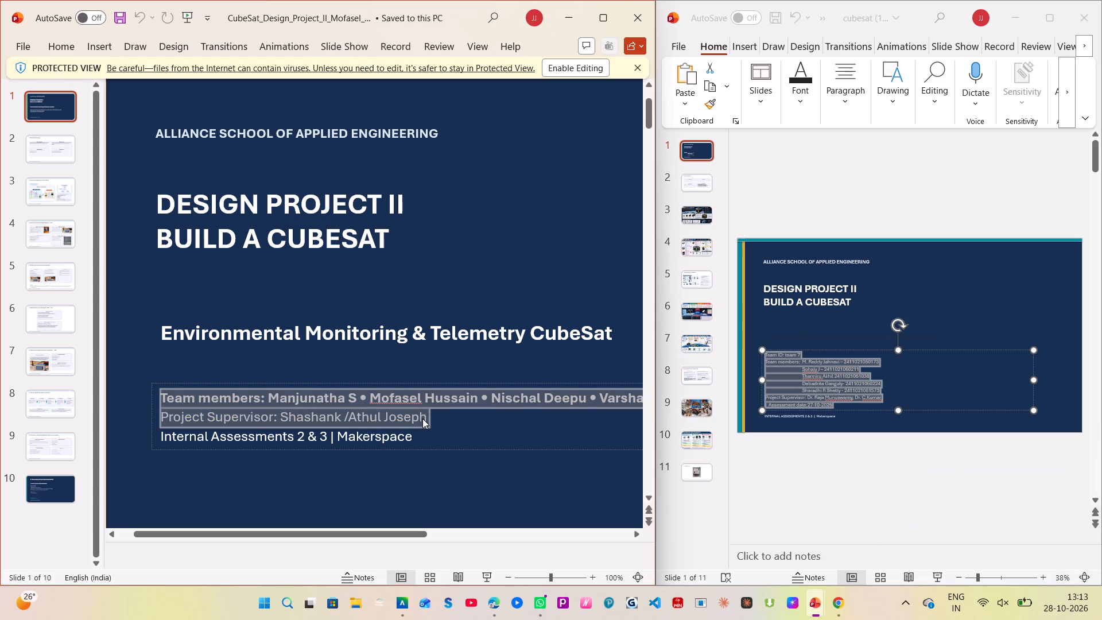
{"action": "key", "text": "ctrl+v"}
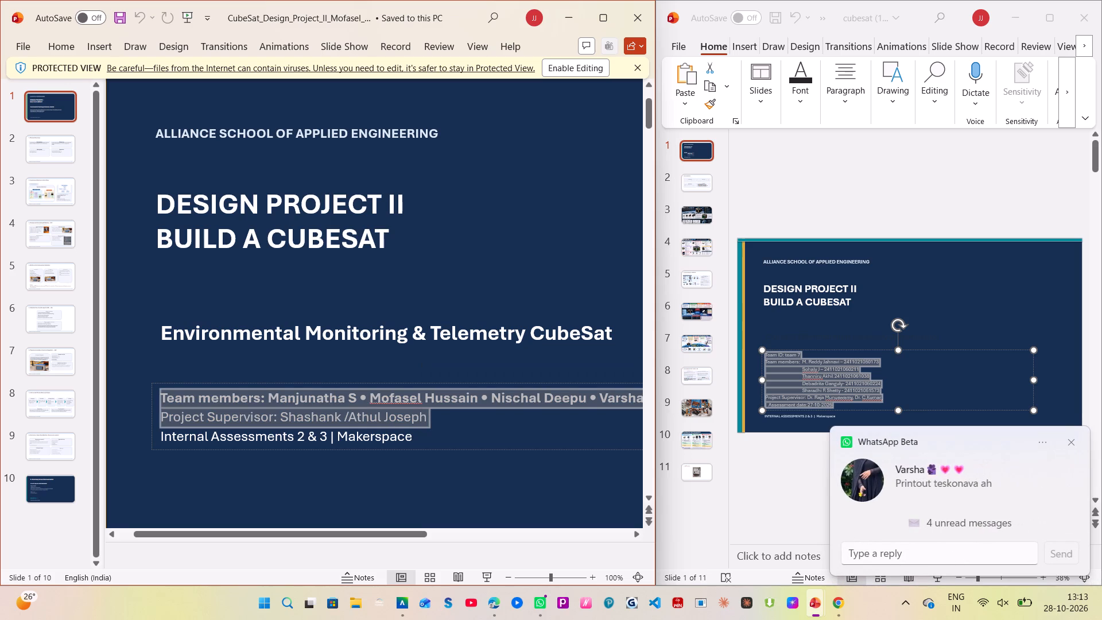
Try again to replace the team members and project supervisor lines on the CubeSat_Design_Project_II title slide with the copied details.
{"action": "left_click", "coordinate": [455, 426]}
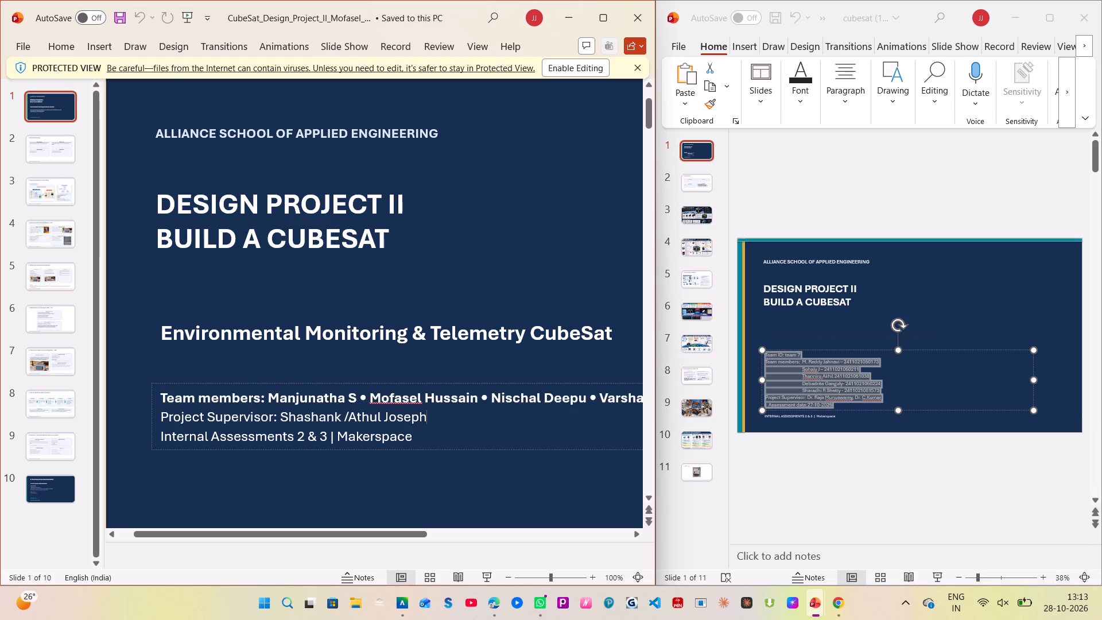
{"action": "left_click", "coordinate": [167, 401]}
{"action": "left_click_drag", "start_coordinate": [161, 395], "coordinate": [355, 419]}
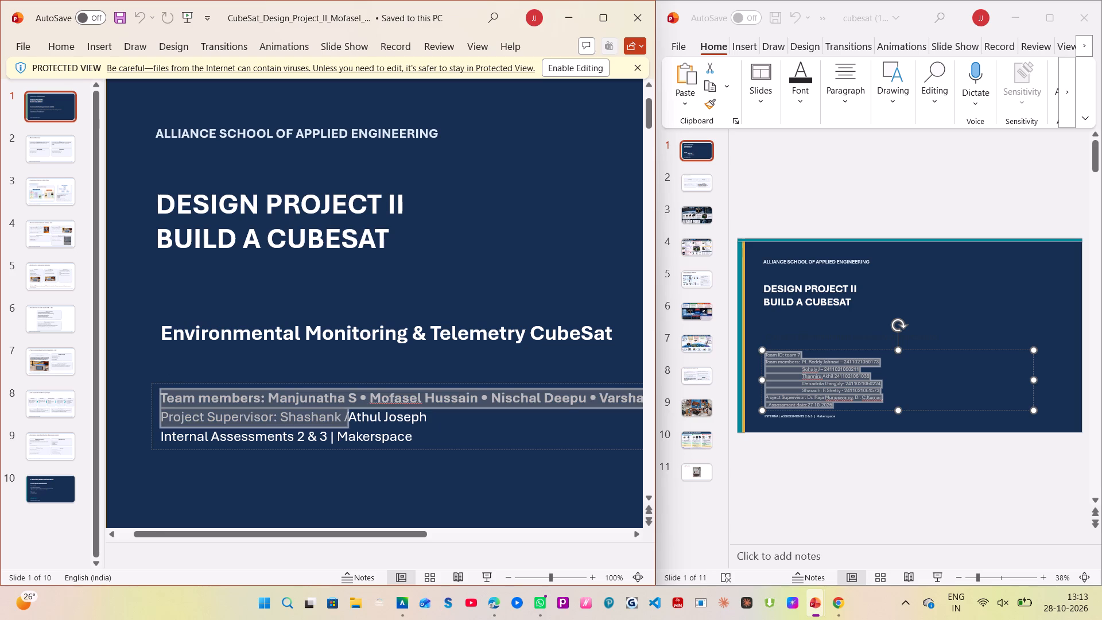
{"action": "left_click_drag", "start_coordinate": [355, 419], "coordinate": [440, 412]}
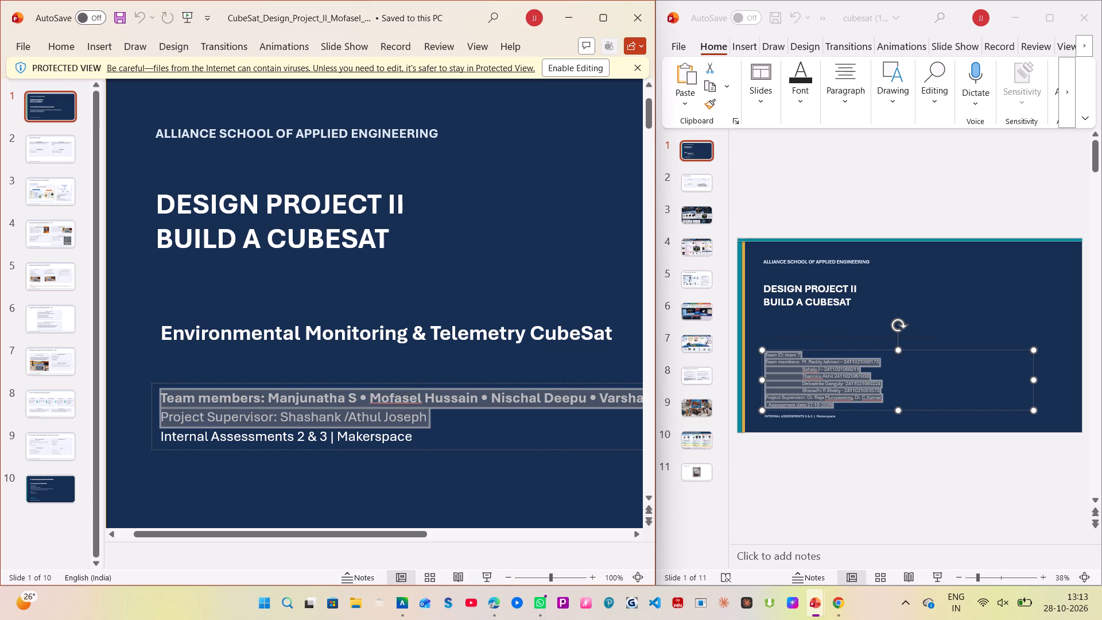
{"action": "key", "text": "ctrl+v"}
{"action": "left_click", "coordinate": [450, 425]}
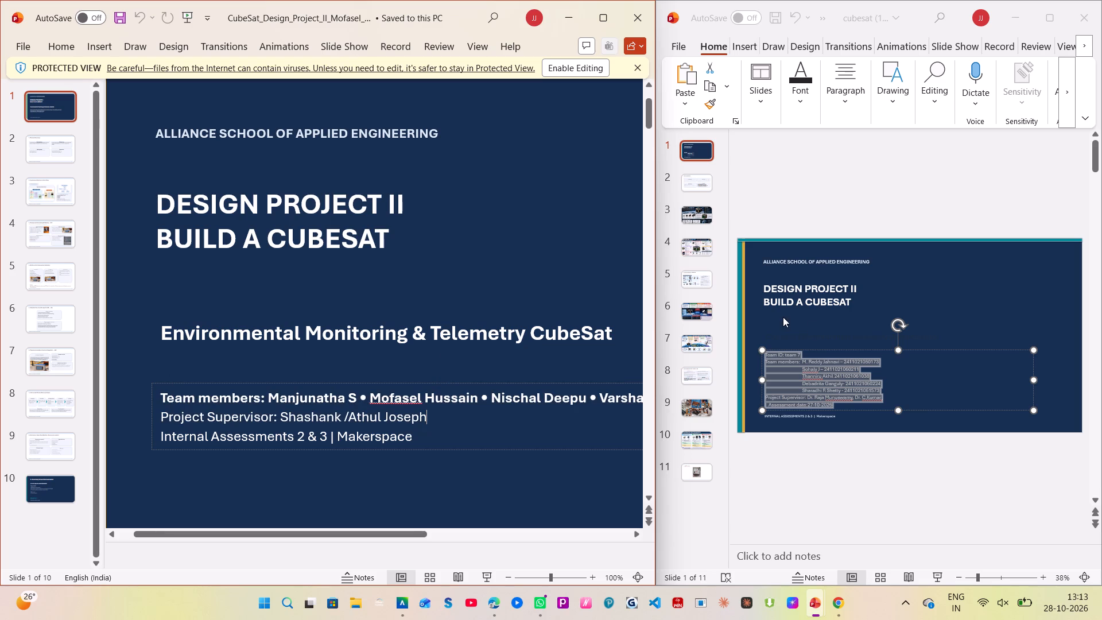
Copy the Team ID line and all team member lines from the cubesat deck's title slide, leaving out the supervisor and date.
{"action": "left_click", "coordinate": [794, 355]}
{"action": "left_click", "coordinate": [803, 340]}
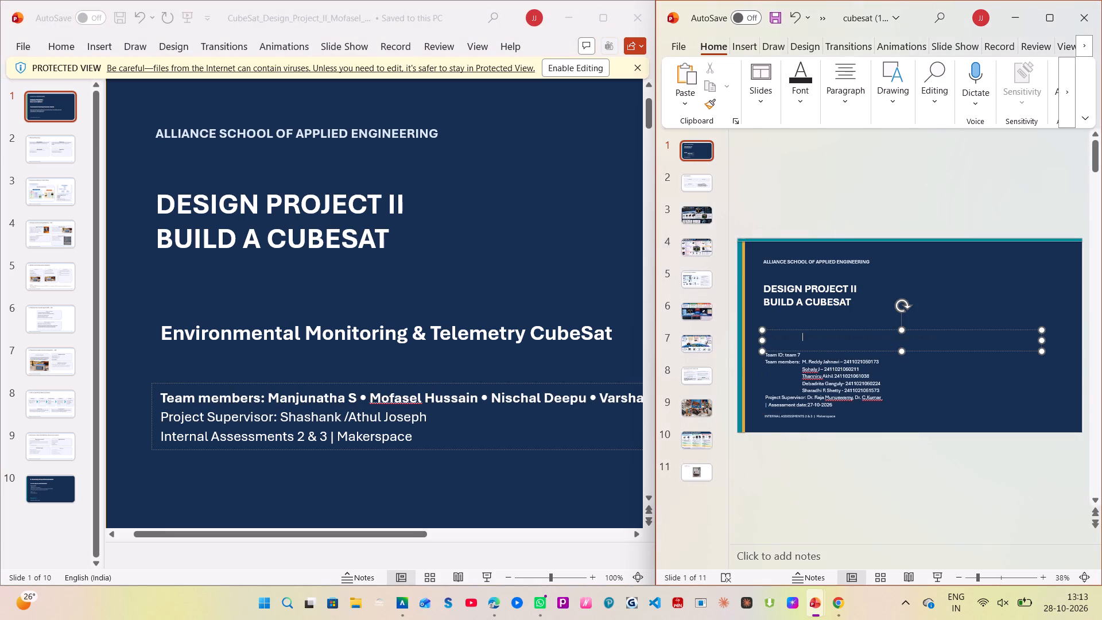
{"action": "left_click", "coordinate": [784, 356]}
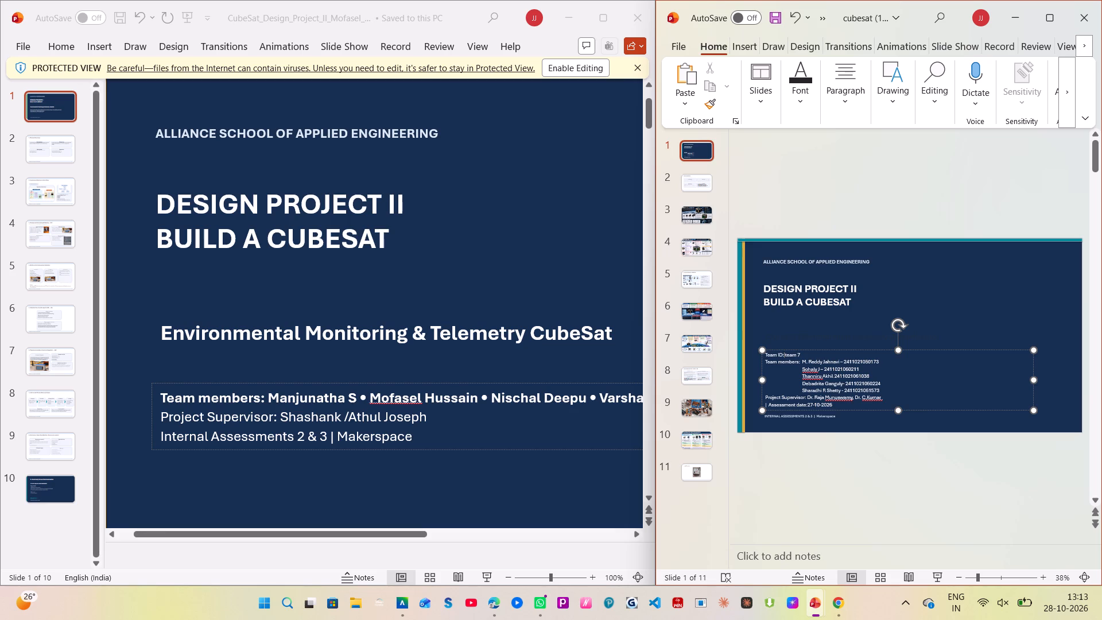
{"action": "left_click_drag", "start_coordinate": [767, 356], "coordinate": [886, 392]}
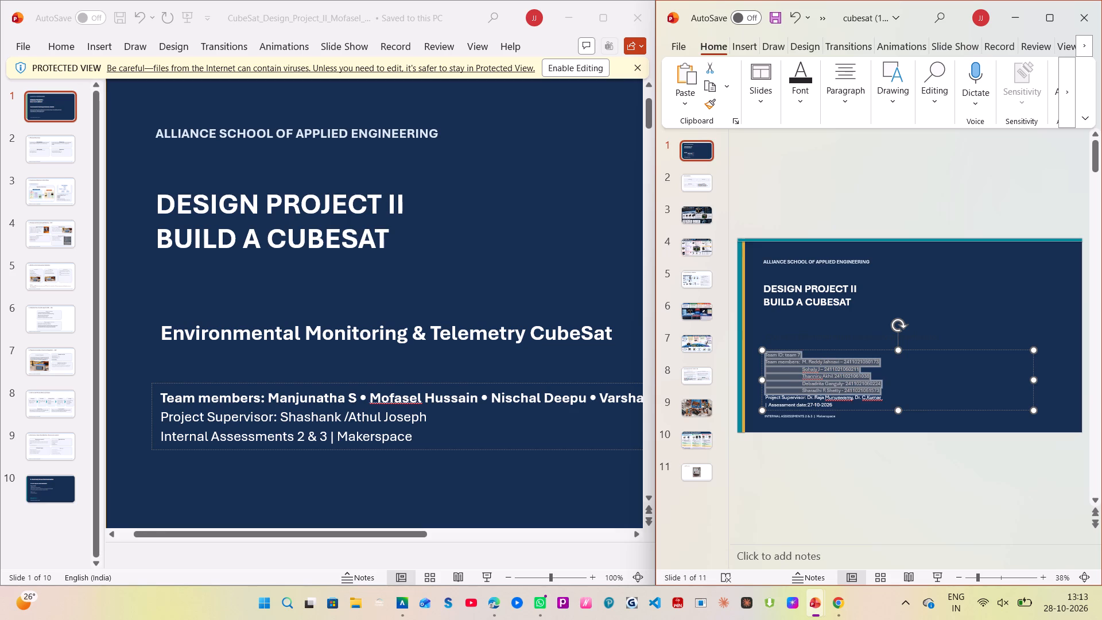
{"action": "left_click_drag", "start_coordinate": [886, 392], "coordinate": [894, 392]}
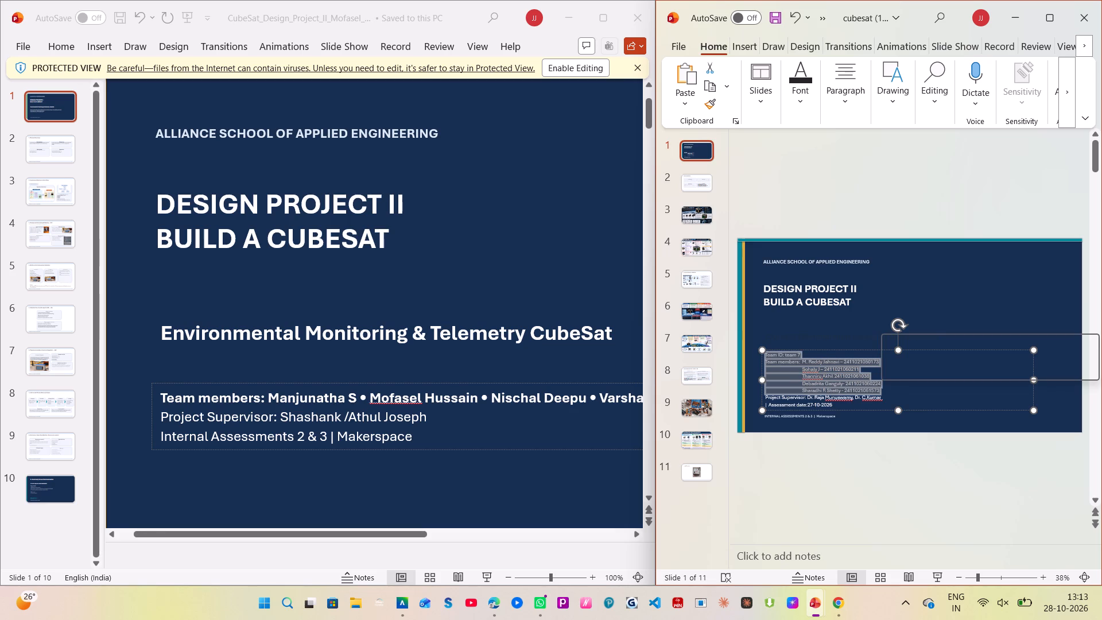
{"action": "key", "text": "ctrl+c"}
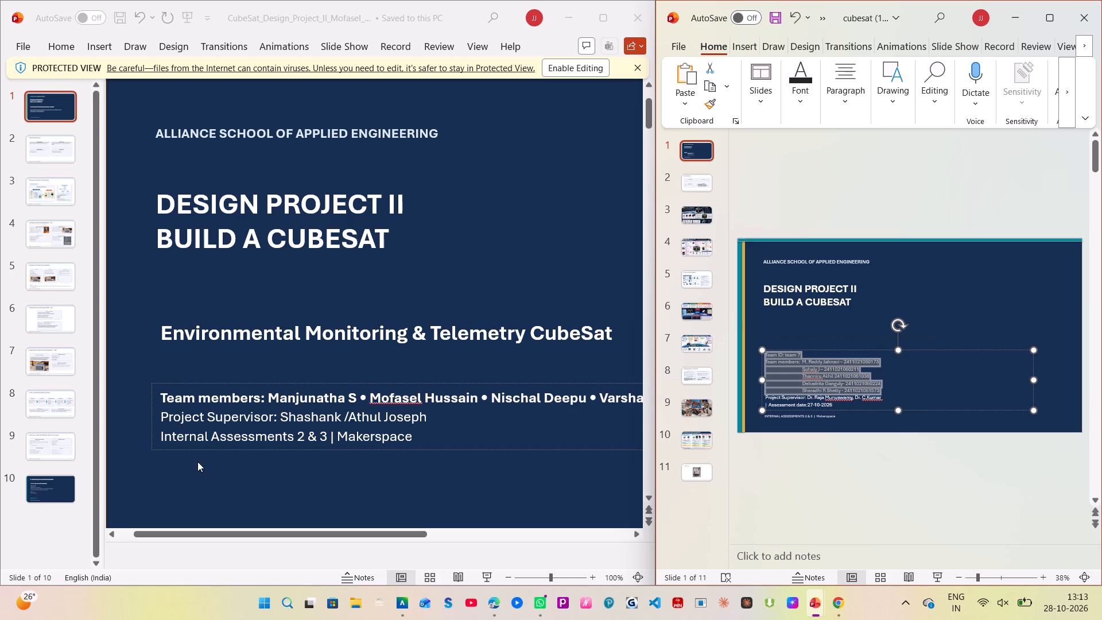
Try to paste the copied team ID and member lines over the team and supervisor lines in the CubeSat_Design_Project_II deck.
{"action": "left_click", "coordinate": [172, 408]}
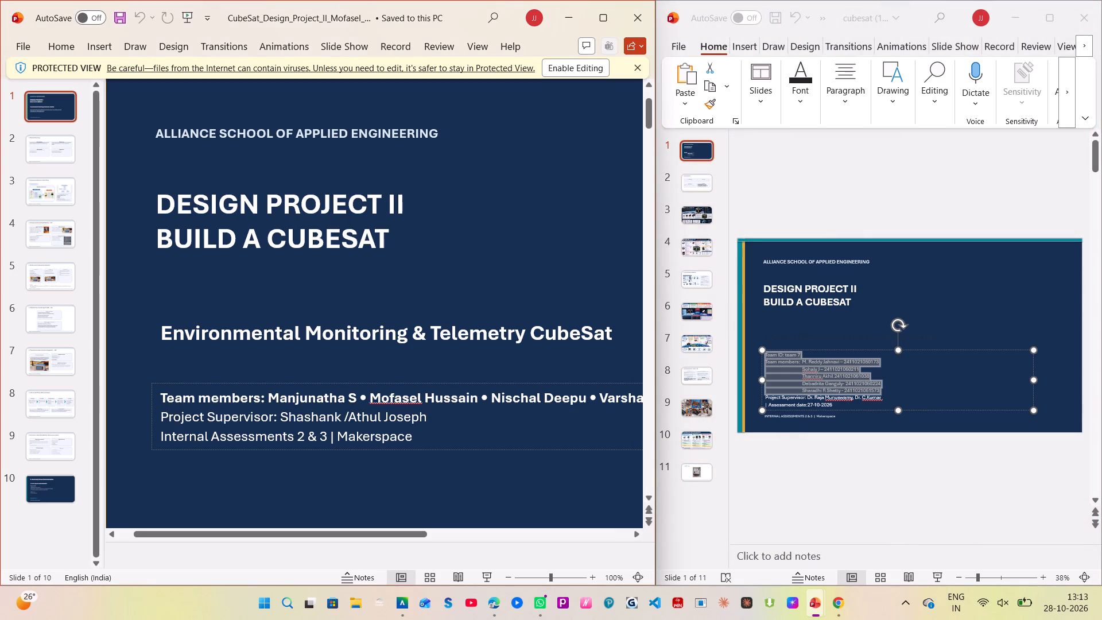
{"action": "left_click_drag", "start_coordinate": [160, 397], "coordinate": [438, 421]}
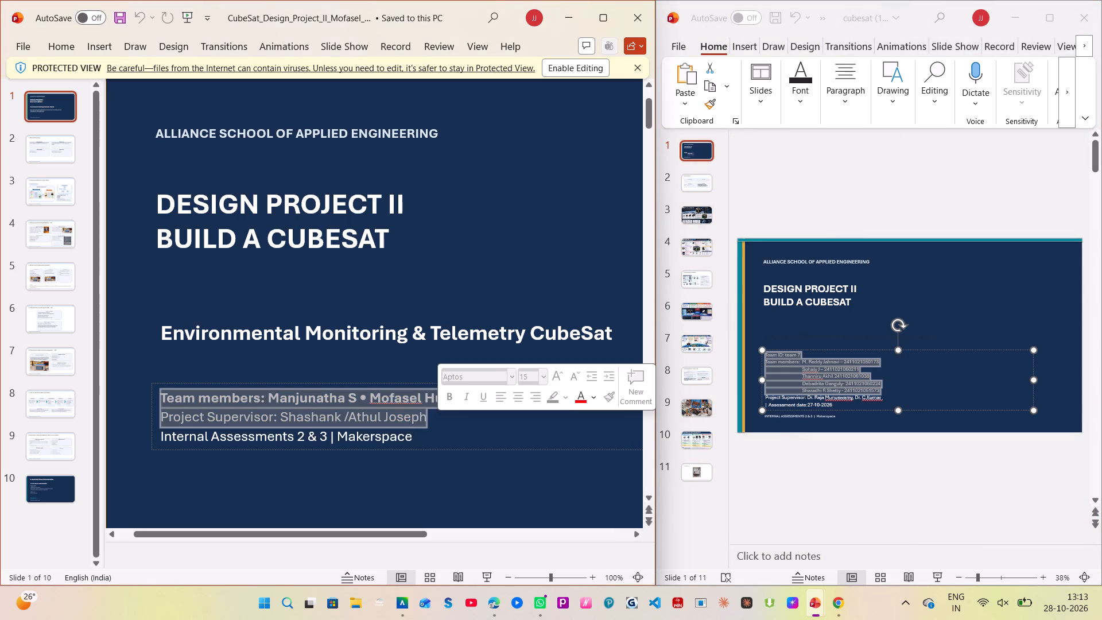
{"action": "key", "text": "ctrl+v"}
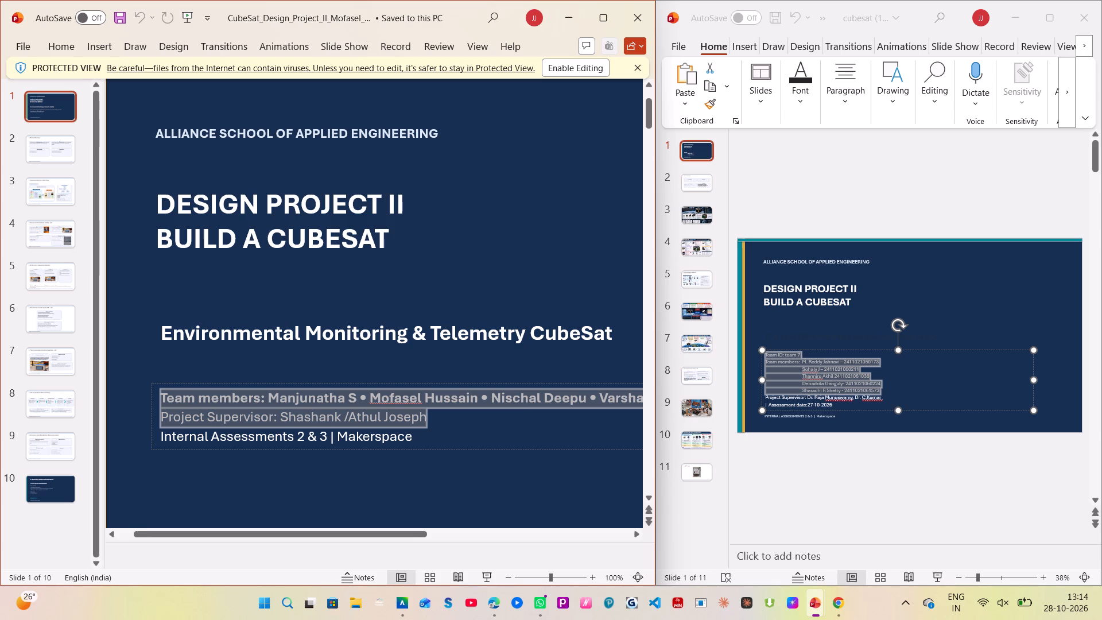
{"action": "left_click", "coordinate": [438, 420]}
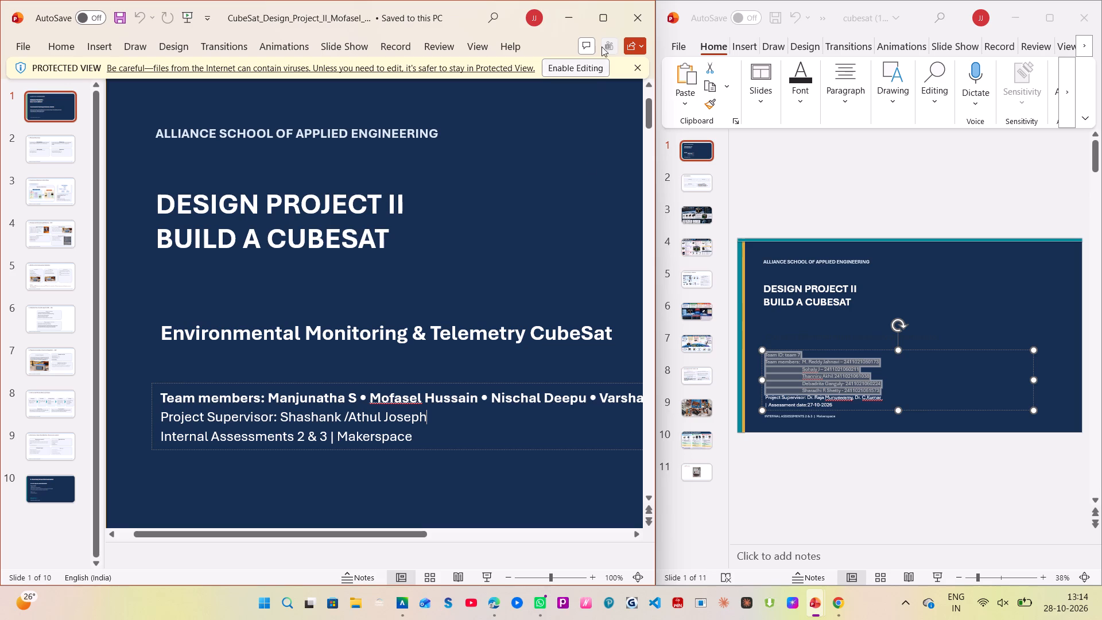
Maximize the CubeSat_Design_Project_II presentation and enable editing for it.
{"action": "left_click", "coordinate": [606, 18]}
{"action": "left_click", "coordinate": [581, 65]}
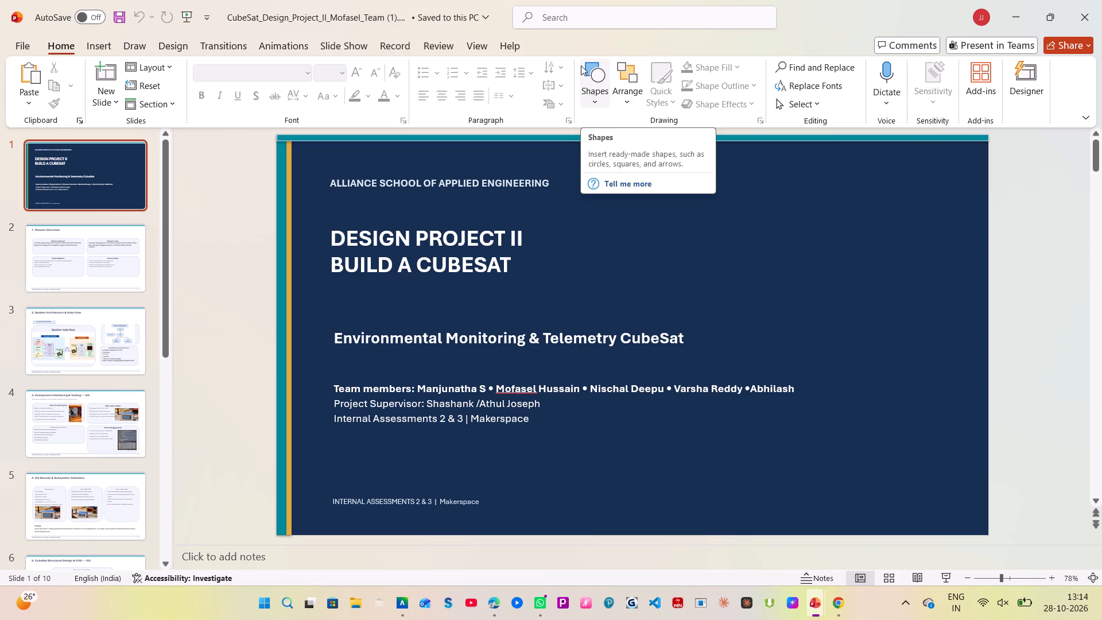
Replace the team members and project supervisor lines on the title slide with the copied team ID and member list.
{"action": "left_click", "coordinate": [465, 408]}
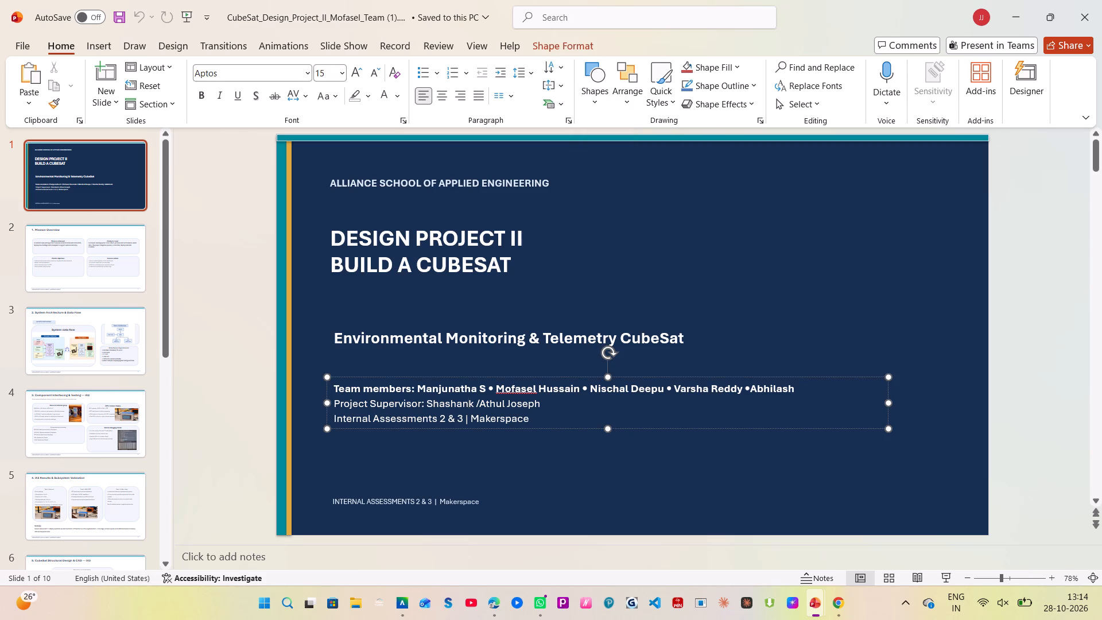
{"action": "left_click_drag", "start_coordinate": [337, 387], "coordinate": [548, 402]}
{"action": "key", "text": "ctrl+v"}
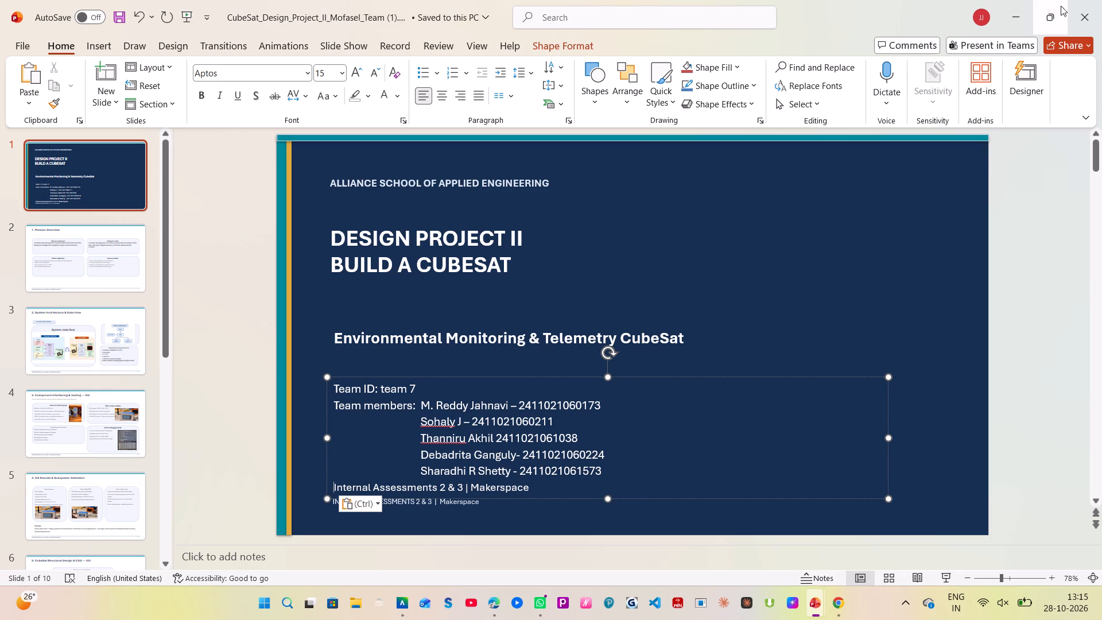
Arrange the edited presentation and the cubesat presentation side by side again.
{"action": "left_click", "coordinate": [991, 41]}
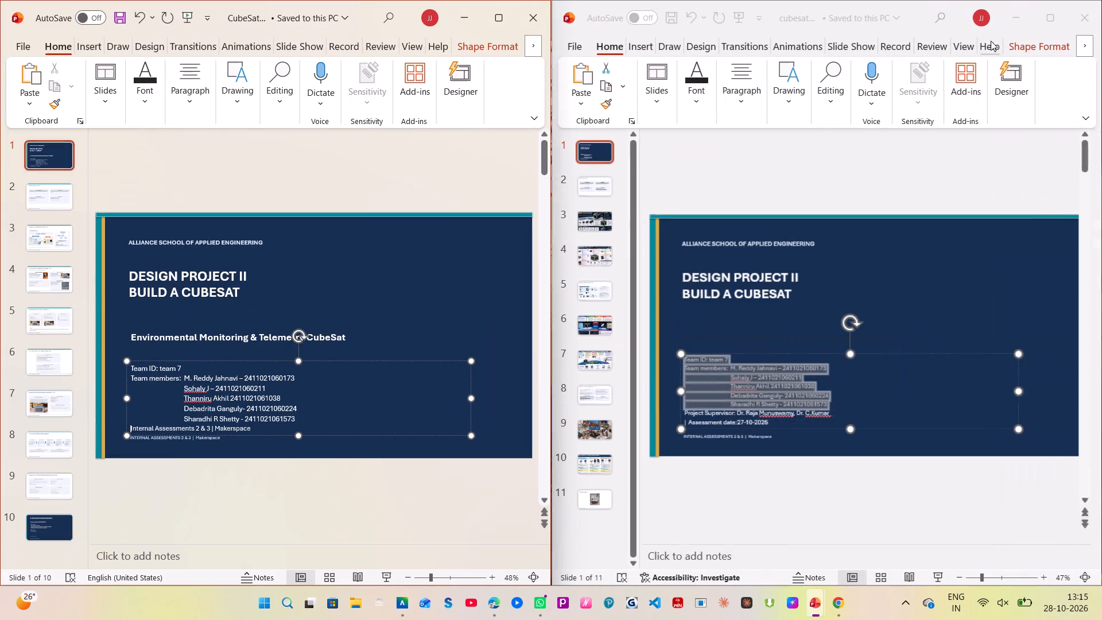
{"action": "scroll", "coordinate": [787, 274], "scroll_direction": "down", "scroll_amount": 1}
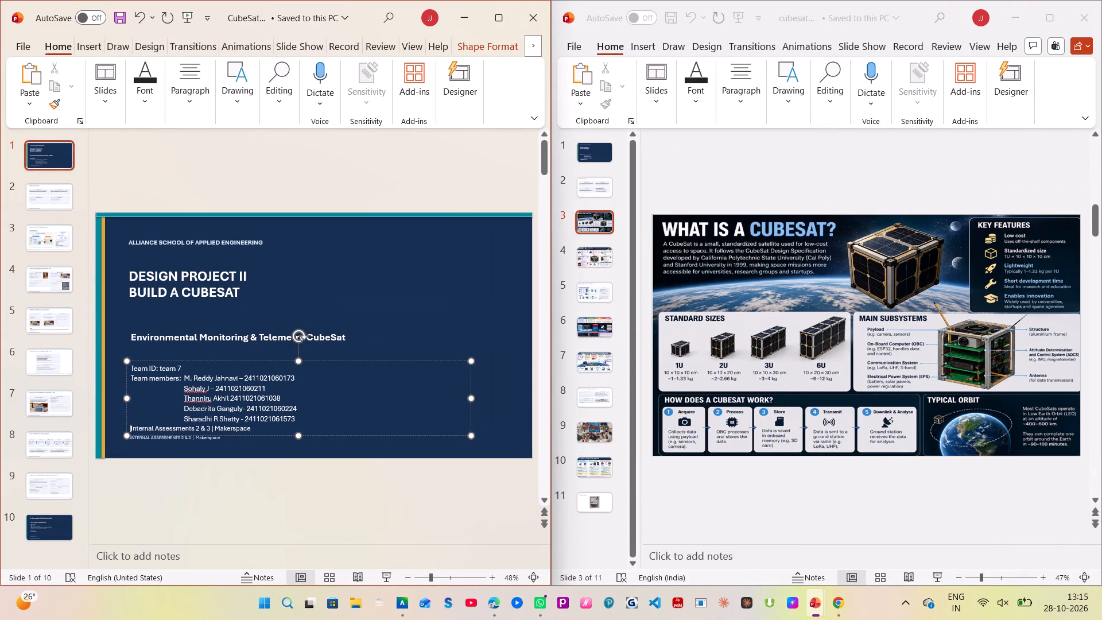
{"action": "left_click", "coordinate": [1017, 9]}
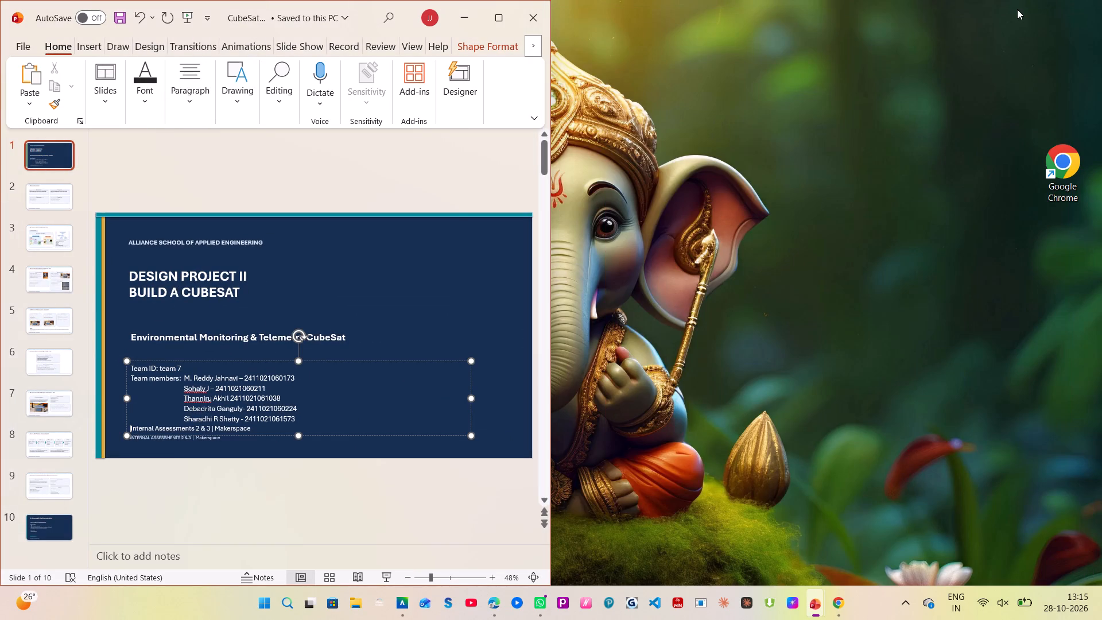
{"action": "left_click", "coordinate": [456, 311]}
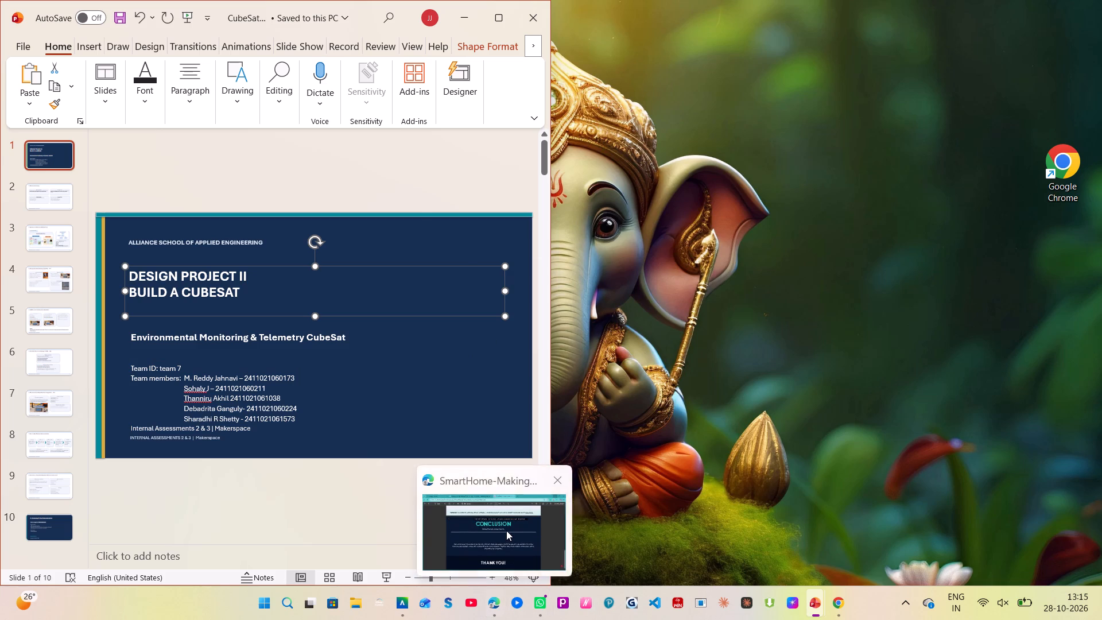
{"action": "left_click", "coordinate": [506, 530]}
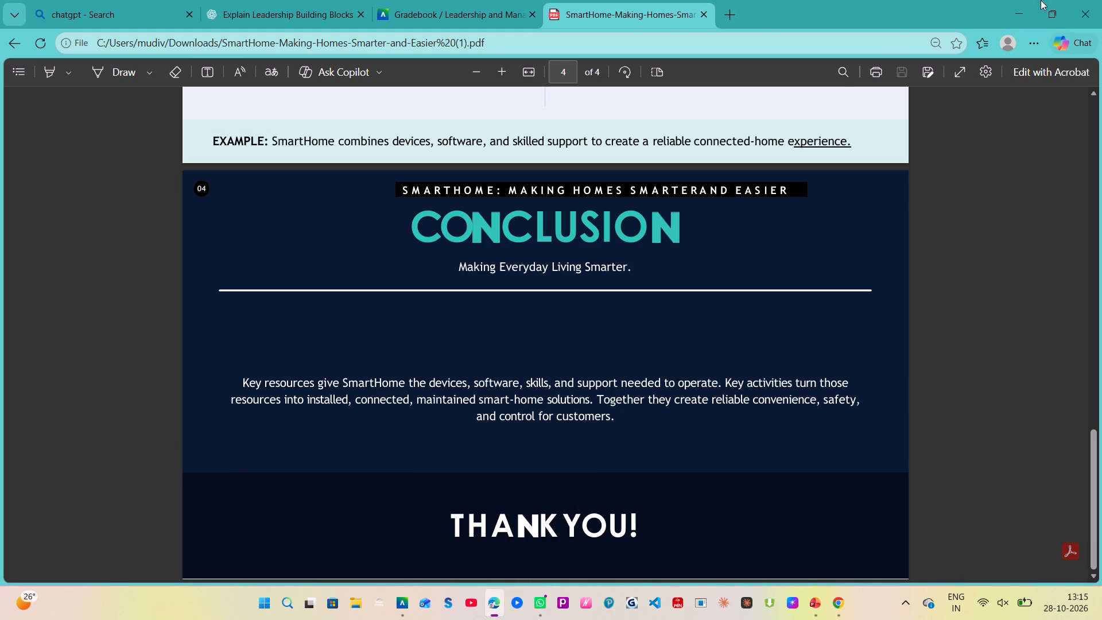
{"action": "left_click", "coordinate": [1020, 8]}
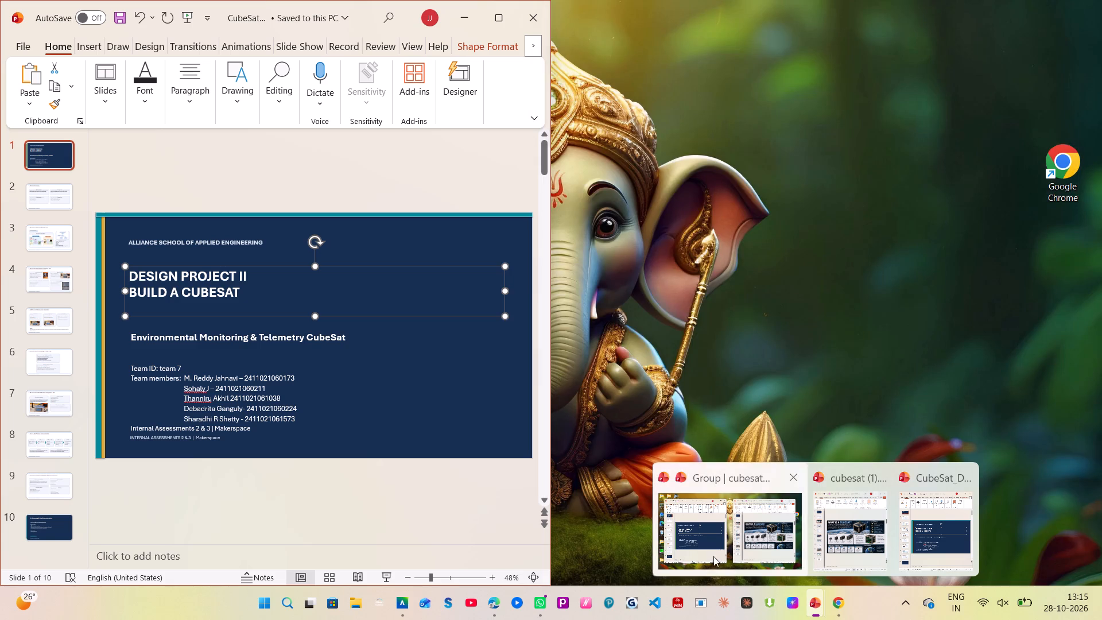
Bring back the cubesat presentation beside the edited deck and show its Mission Overview slide.
{"action": "left_click", "coordinate": [744, 545]}
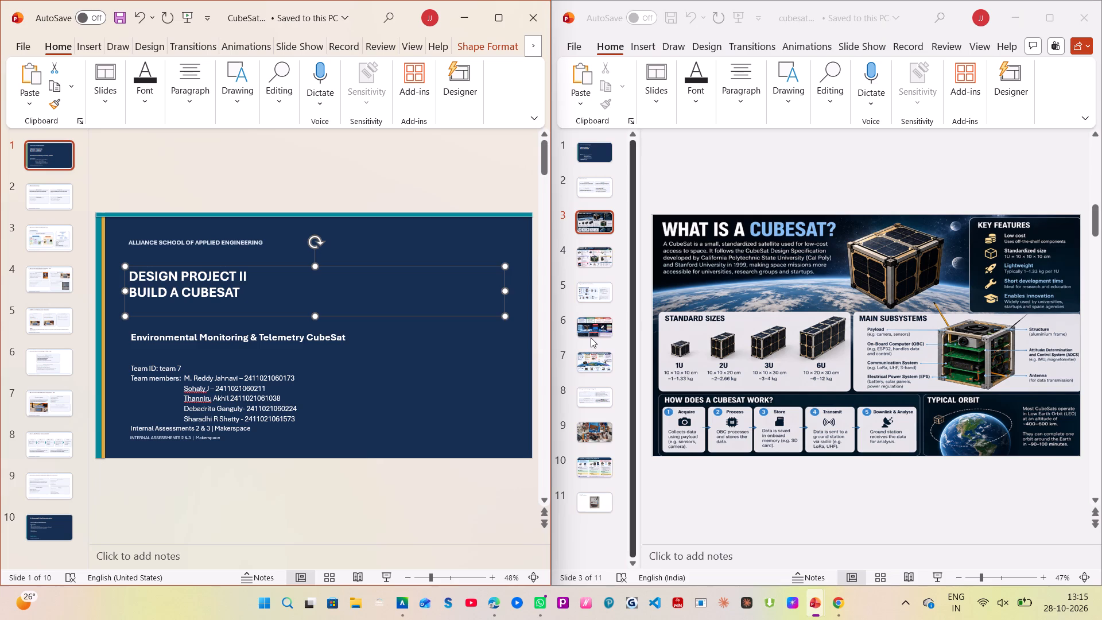
{"action": "left_click", "coordinate": [593, 149]}
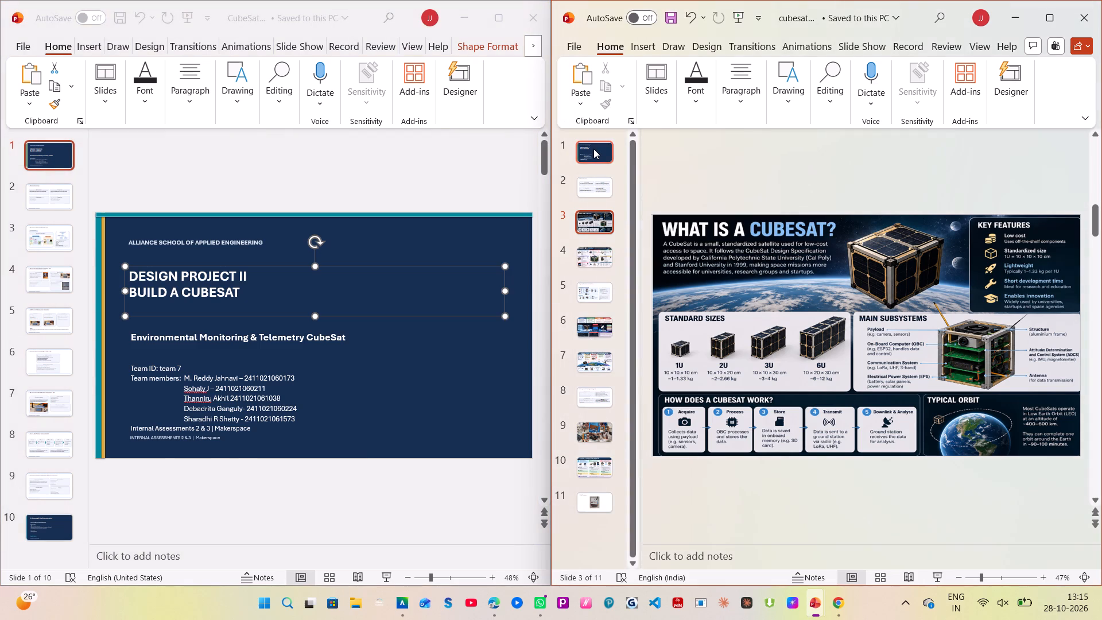
{"action": "left_click", "coordinate": [595, 187]}
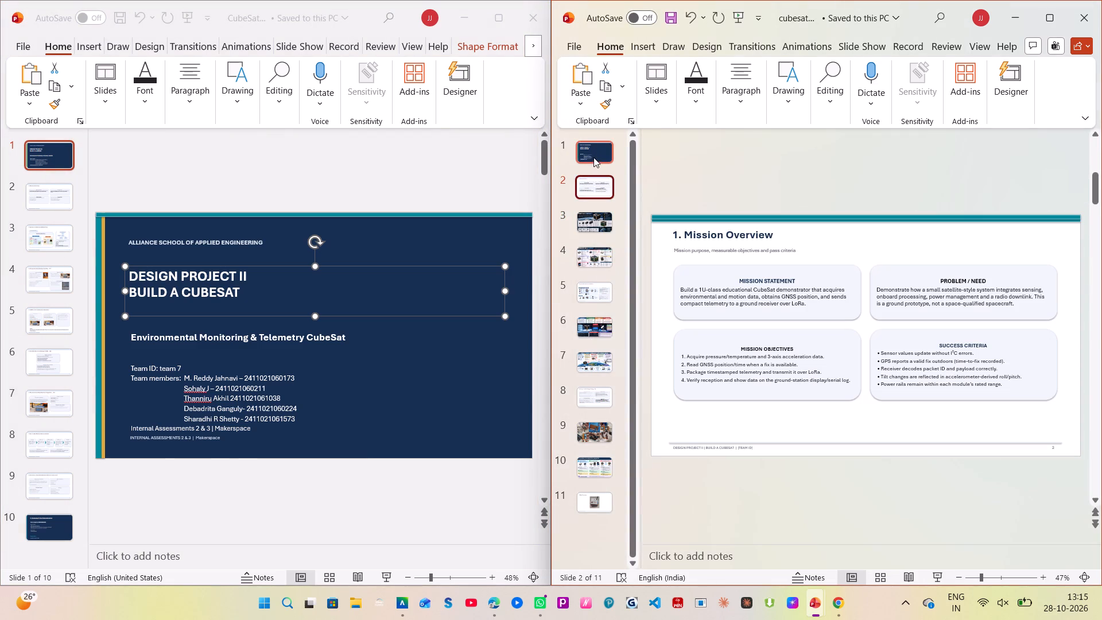
Copy the full project supervisor line from the title slide of the cubesat presentation.
{"action": "left_click", "coordinate": [593, 156]}
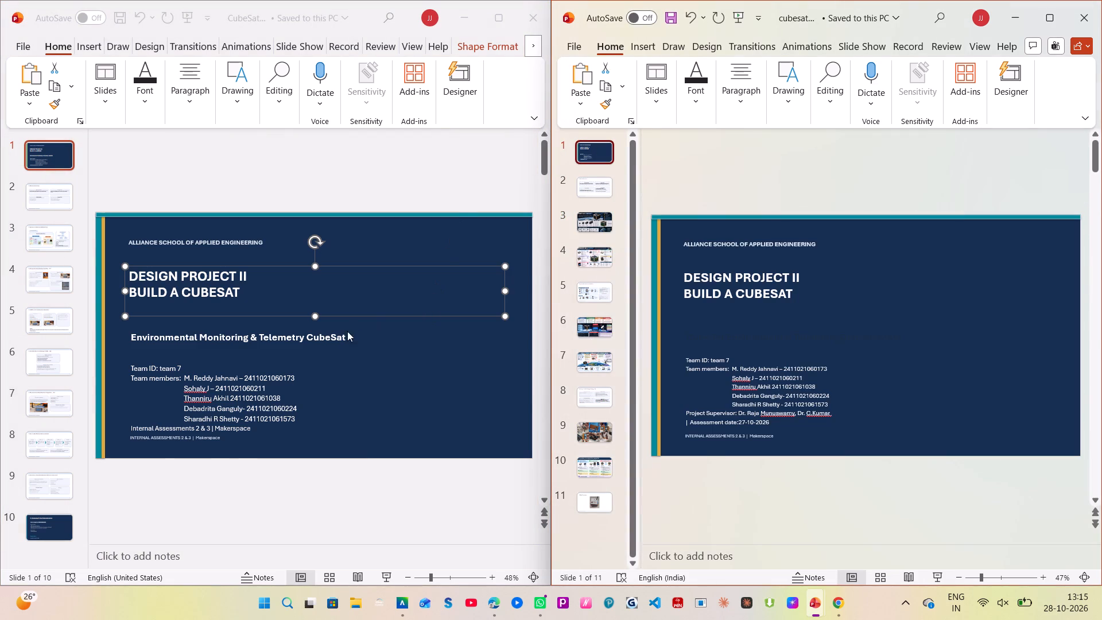
{"action": "left_click", "coordinate": [340, 341]}
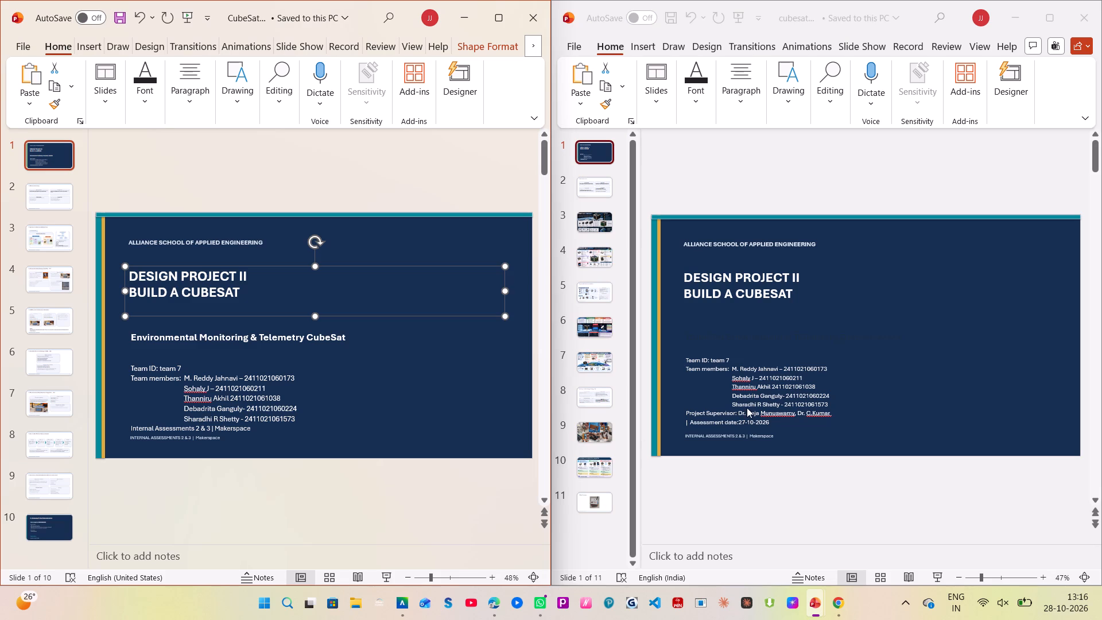
{"action": "left_click_drag", "start_coordinate": [694, 414], "coordinate": [687, 413]}
{"action": "left_click_drag", "start_coordinate": [687, 413], "coordinate": [778, 412]}
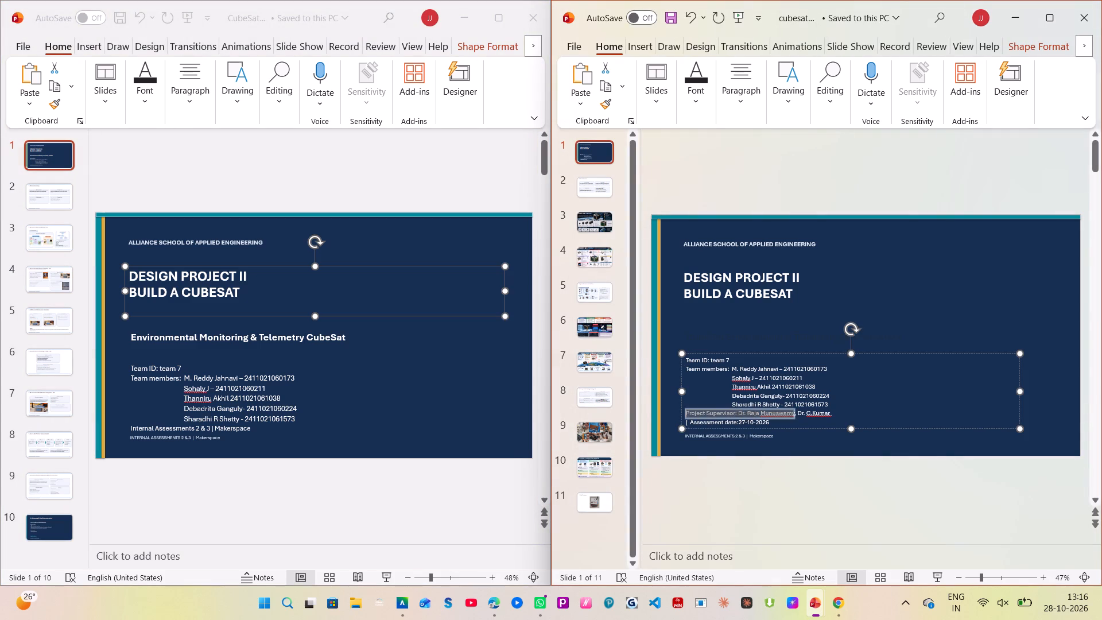
{"action": "left_click_drag", "start_coordinate": [778, 412], "coordinate": [838, 411]}
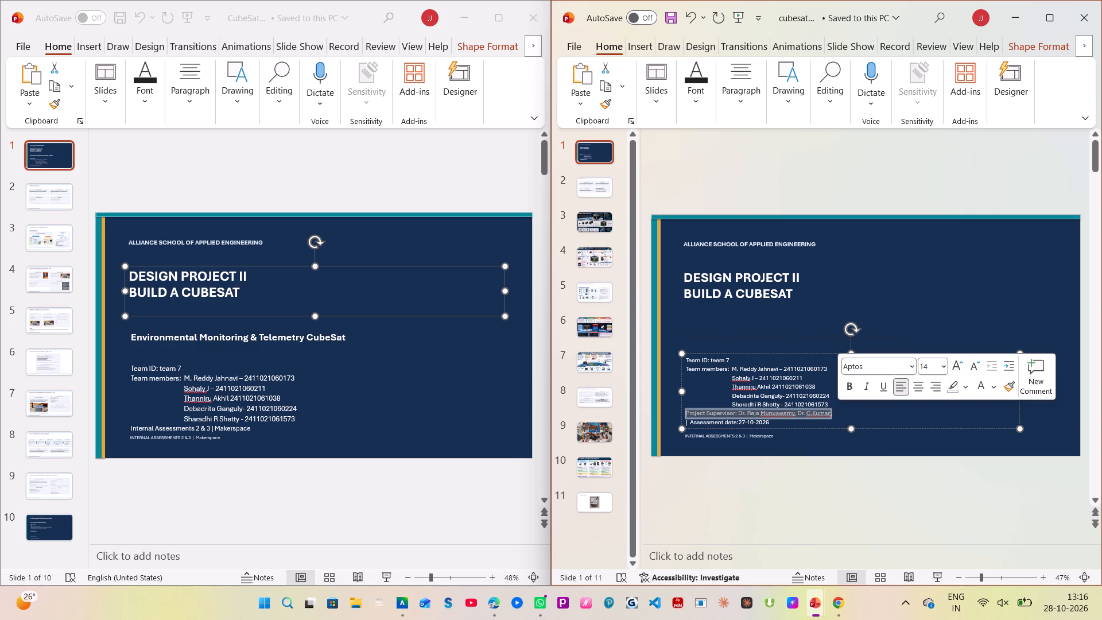
{"action": "key", "text": "ctrl+c"}
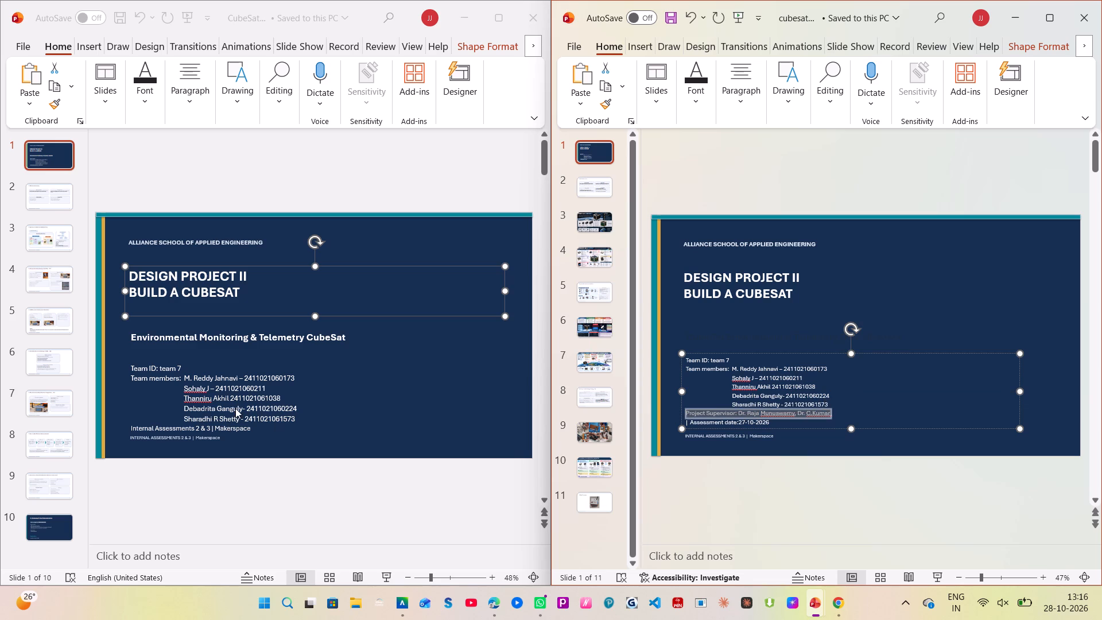
Move the team details text box slightly up and to the right on the edited deck's title slide.
{"action": "left_click_drag", "start_coordinate": [235, 408], "coordinate": [239, 424]}
{"action": "left_click", "coordinate": [239, 424]}
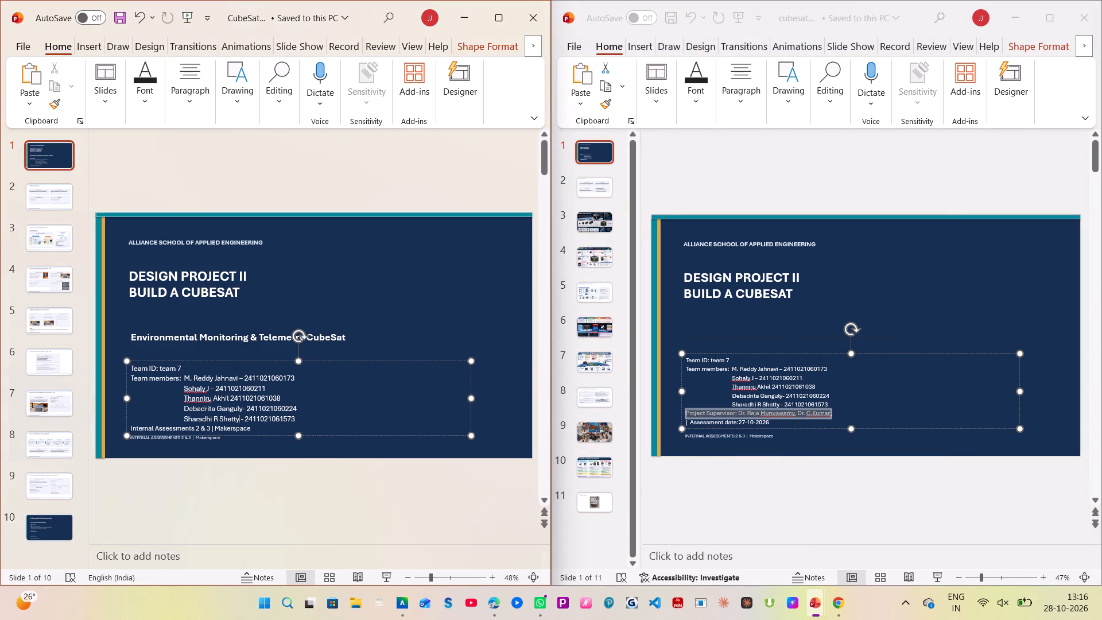
{"action": "left_click", "coordinate": [298, 421]}
{"action": "left_click_drag", "start_coordinate": [297, 420], "coordinate": [254, 418]}
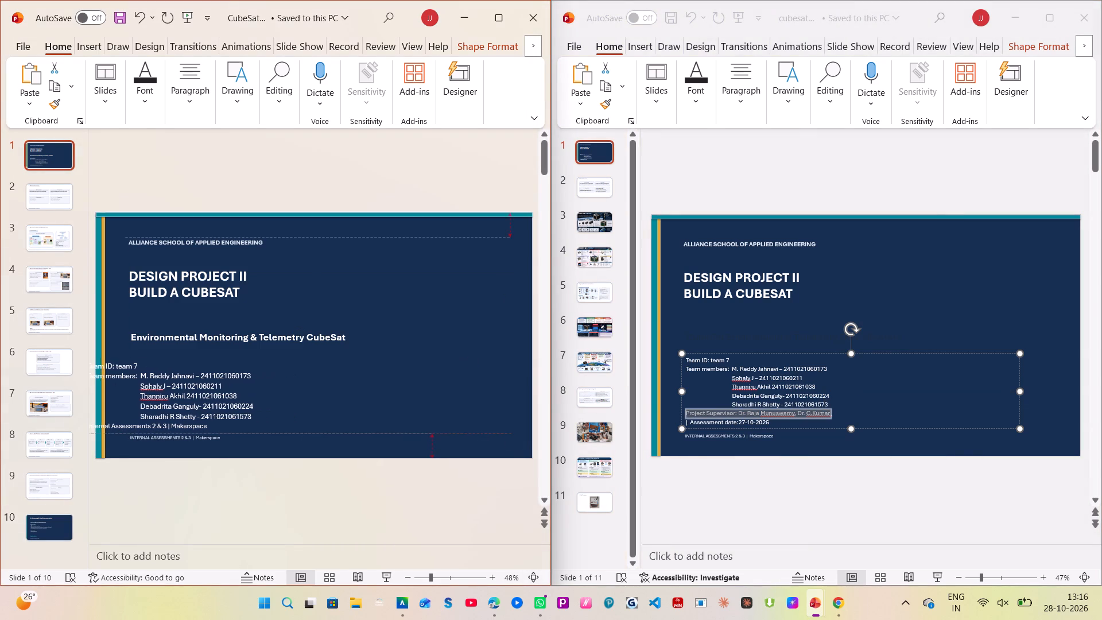
{"action": "left_click_drag", "start_coordinate": [254, 418], "coordinate": [311, 410]}
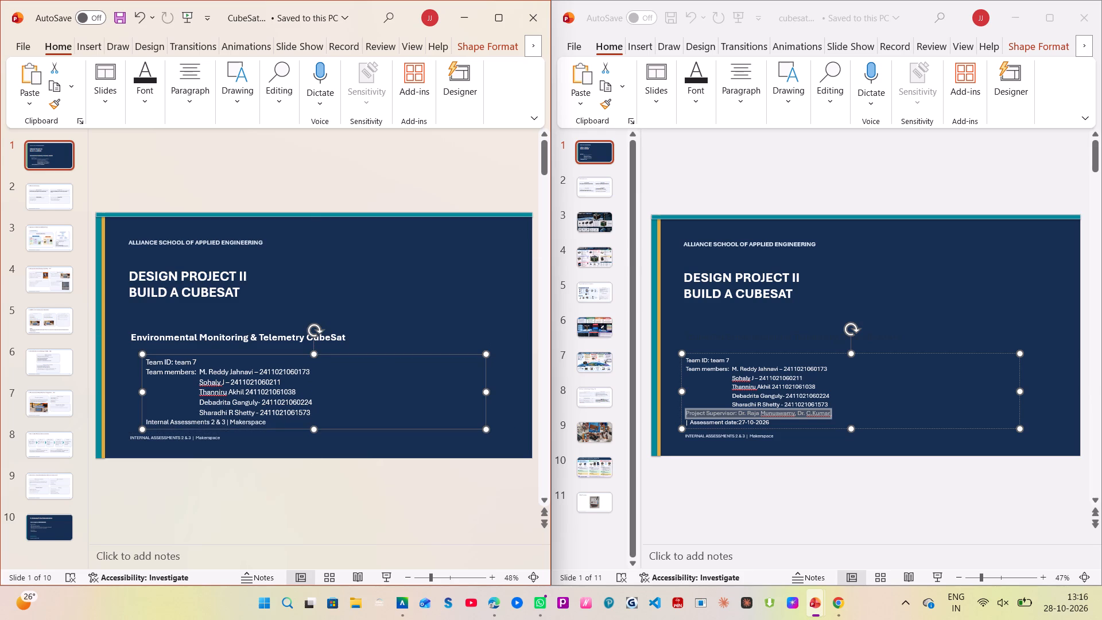
Paste the project supervisor line below the last team member, before the Internal Assessments 2 & 3 line.
{"action": "left_click", "coordinate": [219, 416]}
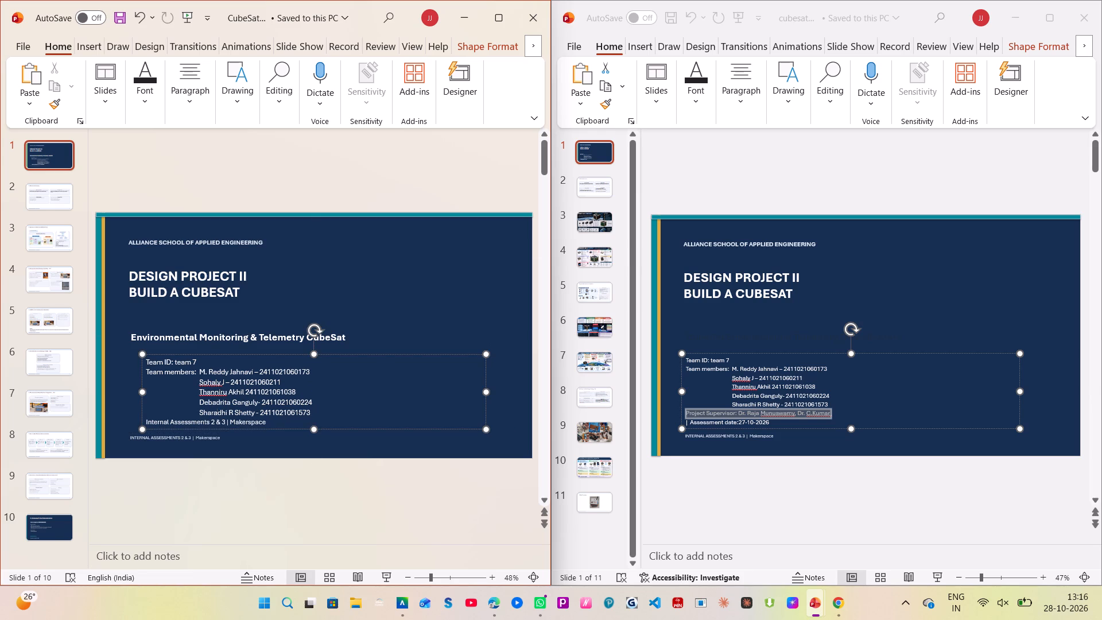
{"action": "key", "text": "Right"}
{"action": "key", "text": "Right"}
{"action": "key", "text": "Right"}
{"action": "key", "text": "Right"}
{"action": "key", "text": "Right"}
{"action": "key", "text": "Right"}
{"action": "key", "text": "Right"}
{"action": "key", "text": "Right"}
{"action": "key", "text": "Right"}
{"action": "key", "text": "Right"}
{"action": "key", "text": "Right"}
{"action": "key", "text": "Right"}
{"action": "key", "text": "Right"}
{"action": "key", "text": "Right"}
{"action": "key", "text": "Right"}
{"action": "key", "text": "Right"}
{"action": "key", "text": "Right"}
{"action": "key", "text": "Right"}
{"action": "key", "text": "Right"}
{"action": "key", "text": "Right"}
{"action": "key", "text": "Right"}
{"action": "key", "text": "Right"}
{"action": "key", "text": "Right"}
{"action": "key", "text": "Right"}
{"action": "key", "text": "Right"}
{"action": "key", "text": "Right"}
{"action": "key", "text": "Right"}
{"action": "key", "text": "Right"}
{"action": "key", "text": "Right"}
{"action": "key", "text": "ctrl+v"}
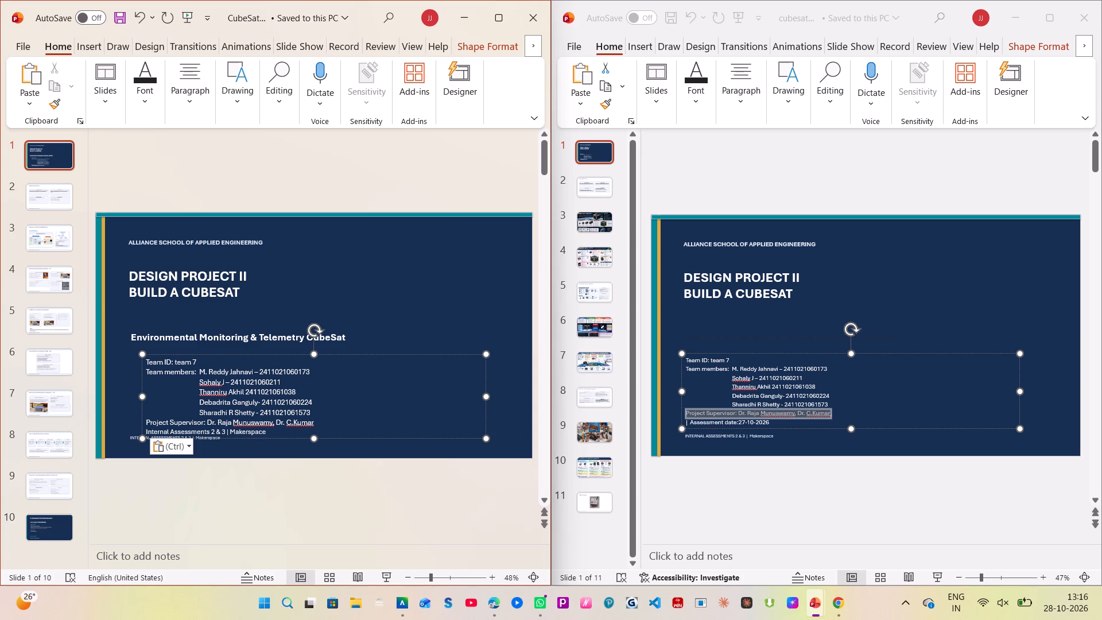
{"action": "left_click", "coordinate": [356, 408]}
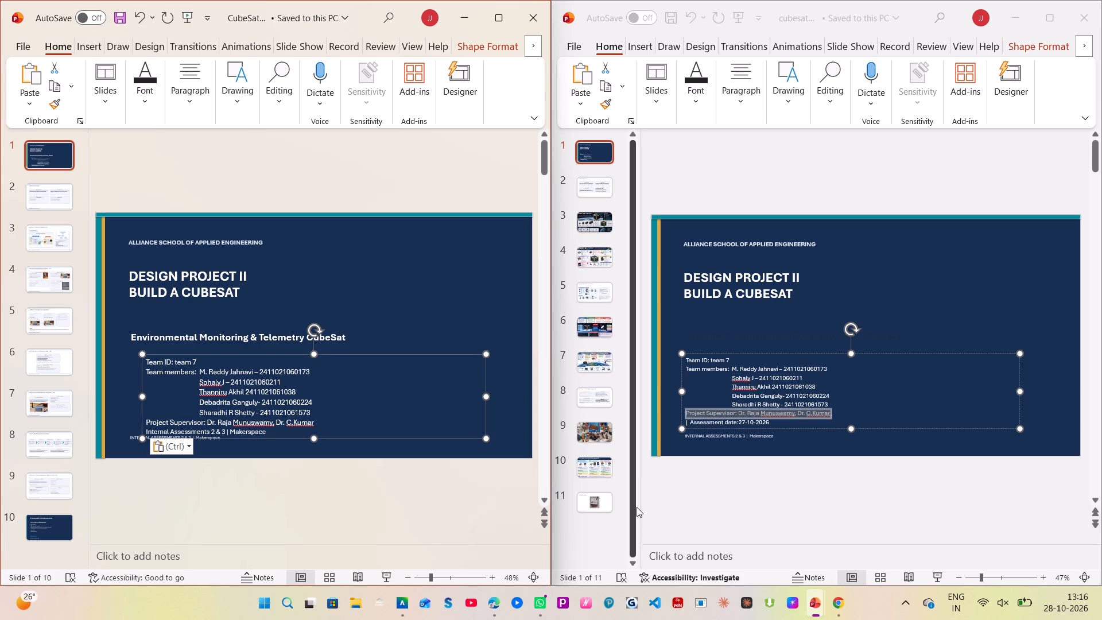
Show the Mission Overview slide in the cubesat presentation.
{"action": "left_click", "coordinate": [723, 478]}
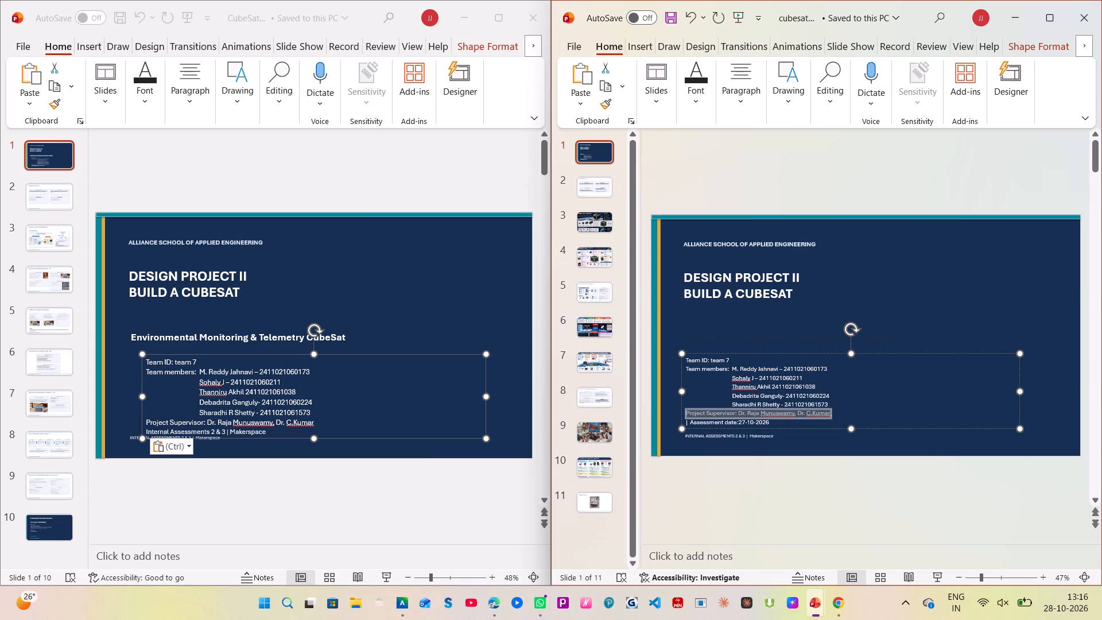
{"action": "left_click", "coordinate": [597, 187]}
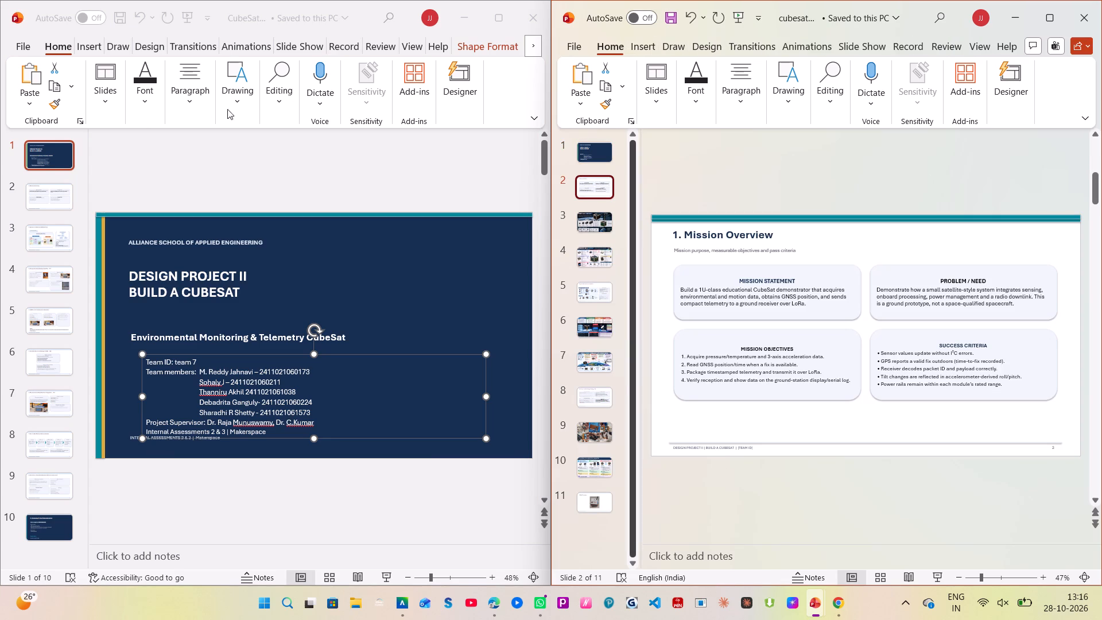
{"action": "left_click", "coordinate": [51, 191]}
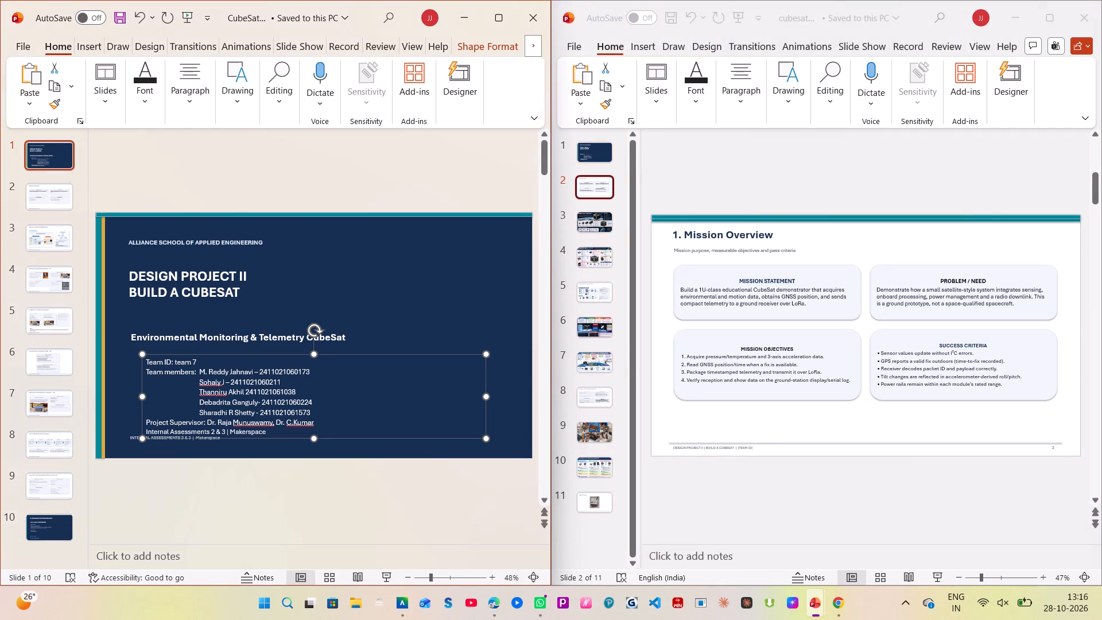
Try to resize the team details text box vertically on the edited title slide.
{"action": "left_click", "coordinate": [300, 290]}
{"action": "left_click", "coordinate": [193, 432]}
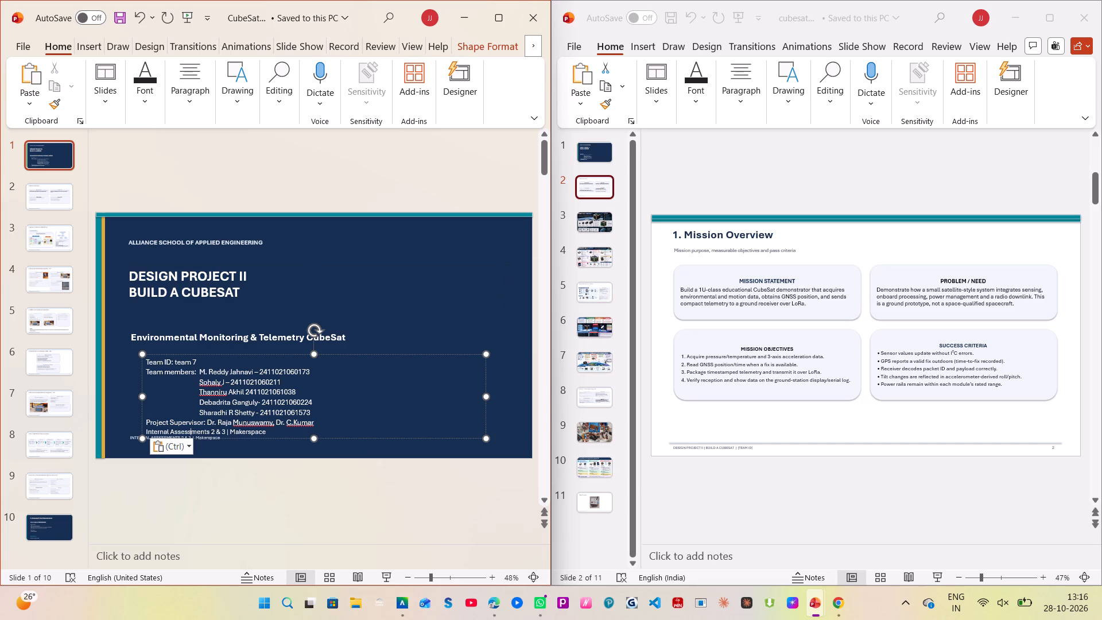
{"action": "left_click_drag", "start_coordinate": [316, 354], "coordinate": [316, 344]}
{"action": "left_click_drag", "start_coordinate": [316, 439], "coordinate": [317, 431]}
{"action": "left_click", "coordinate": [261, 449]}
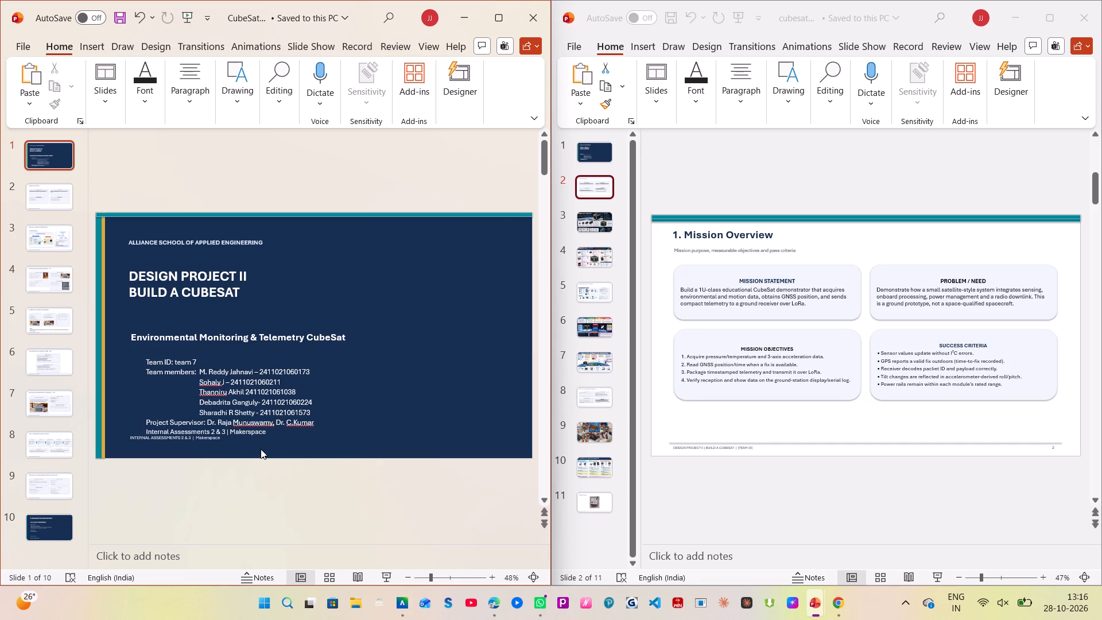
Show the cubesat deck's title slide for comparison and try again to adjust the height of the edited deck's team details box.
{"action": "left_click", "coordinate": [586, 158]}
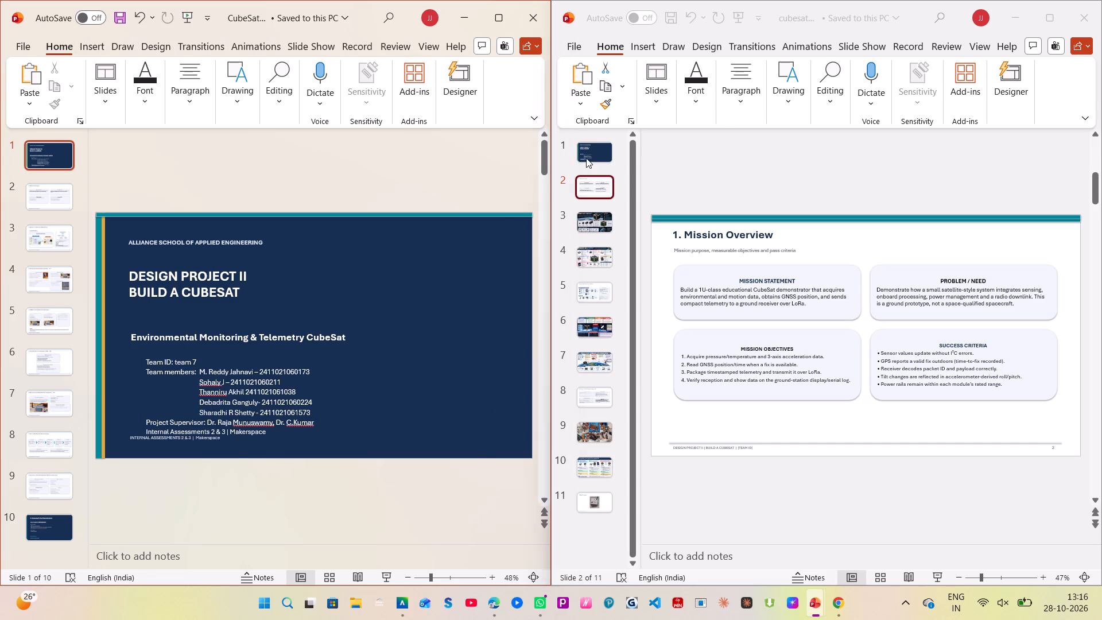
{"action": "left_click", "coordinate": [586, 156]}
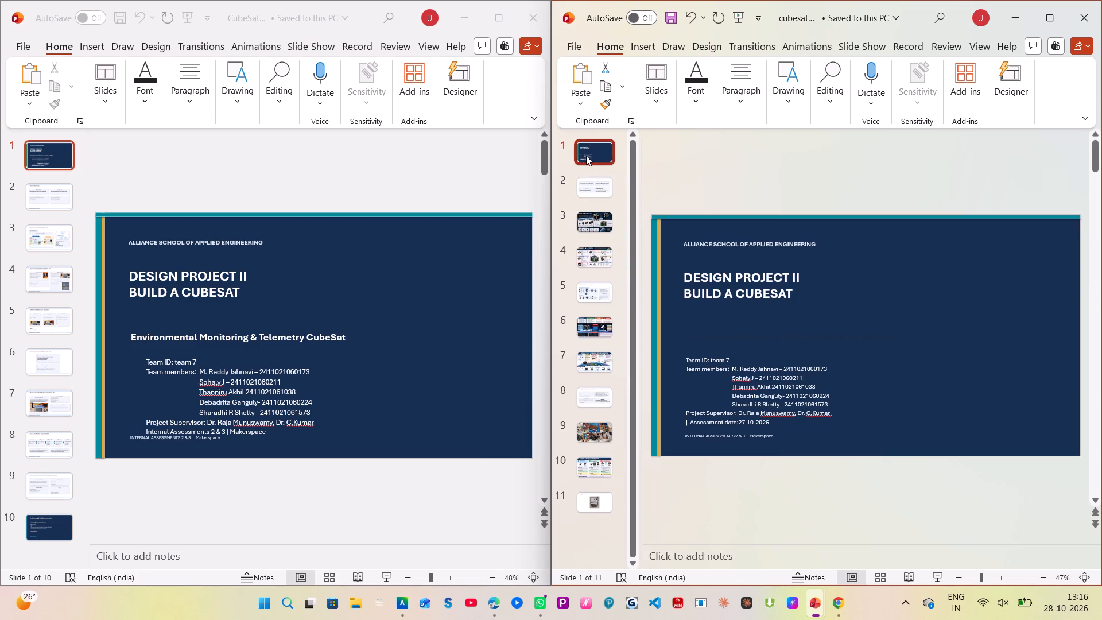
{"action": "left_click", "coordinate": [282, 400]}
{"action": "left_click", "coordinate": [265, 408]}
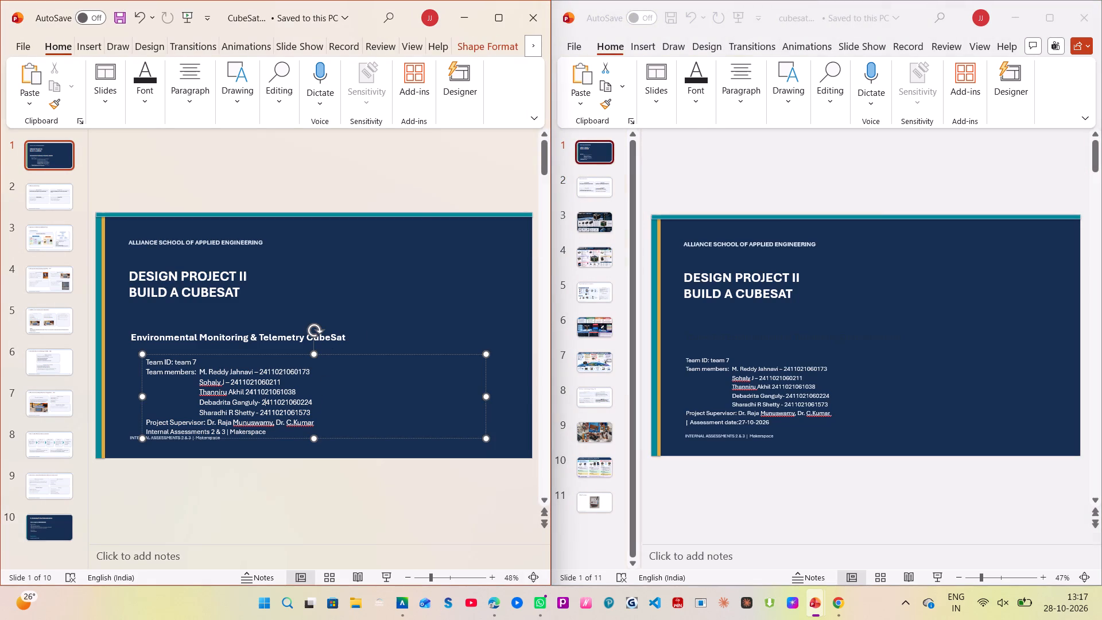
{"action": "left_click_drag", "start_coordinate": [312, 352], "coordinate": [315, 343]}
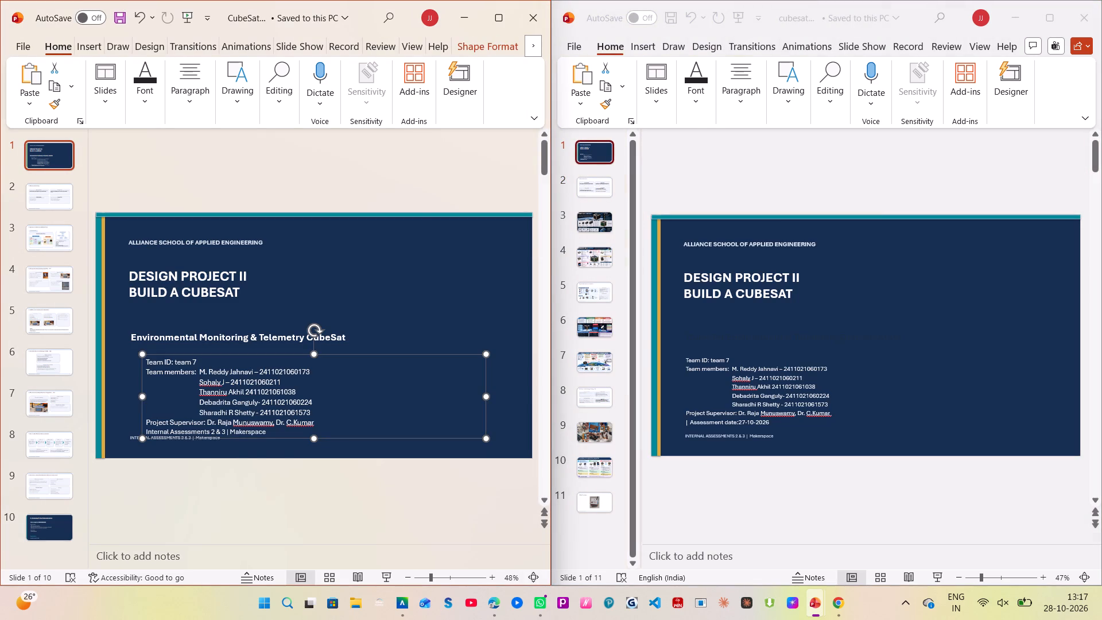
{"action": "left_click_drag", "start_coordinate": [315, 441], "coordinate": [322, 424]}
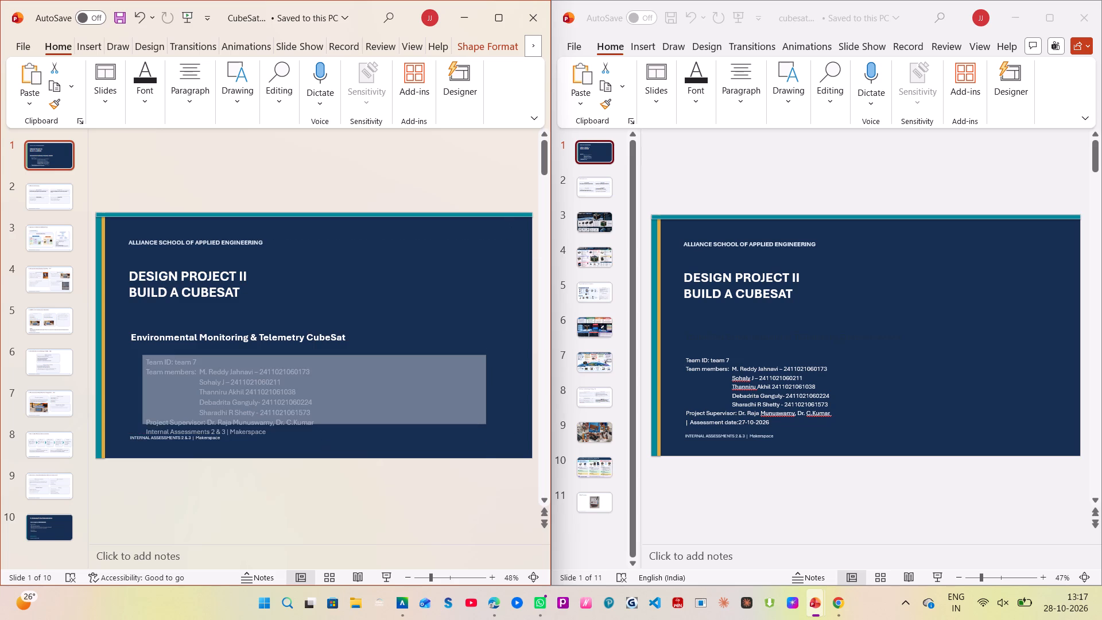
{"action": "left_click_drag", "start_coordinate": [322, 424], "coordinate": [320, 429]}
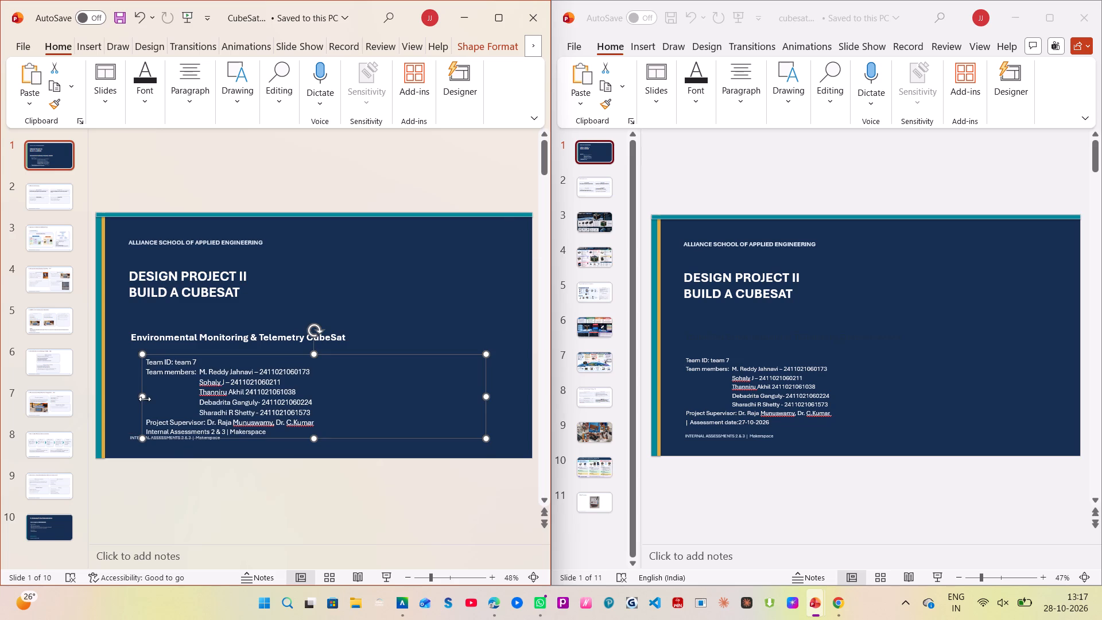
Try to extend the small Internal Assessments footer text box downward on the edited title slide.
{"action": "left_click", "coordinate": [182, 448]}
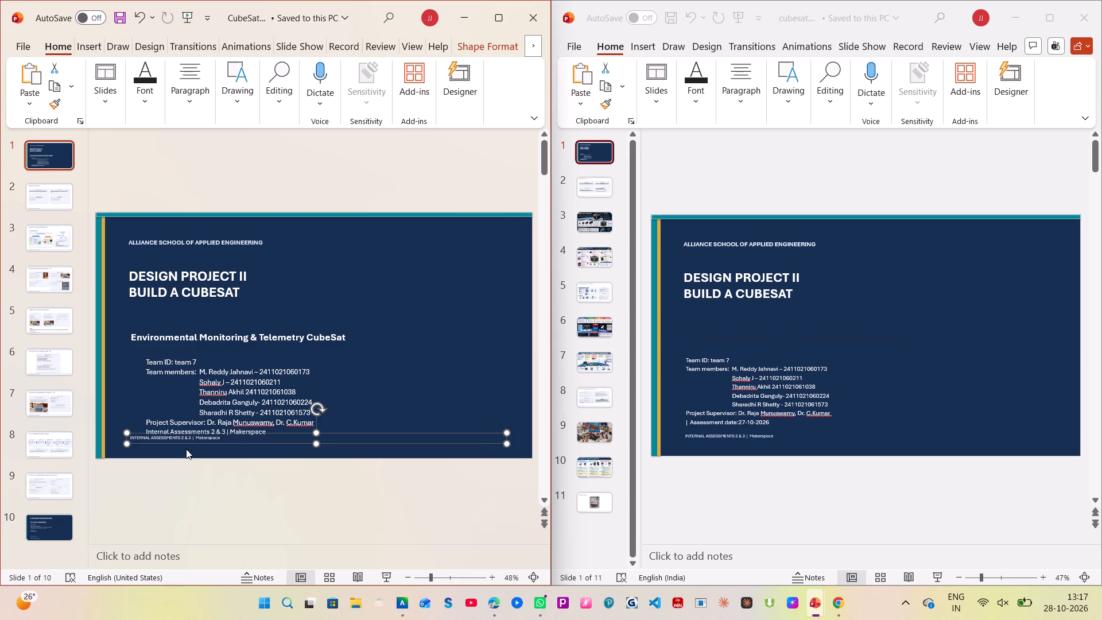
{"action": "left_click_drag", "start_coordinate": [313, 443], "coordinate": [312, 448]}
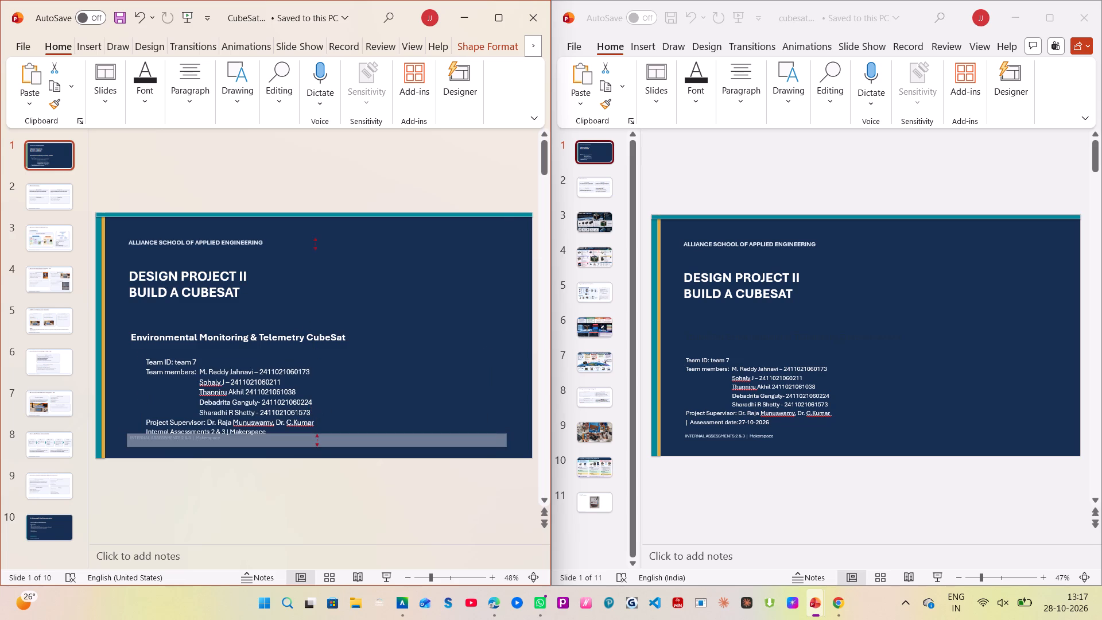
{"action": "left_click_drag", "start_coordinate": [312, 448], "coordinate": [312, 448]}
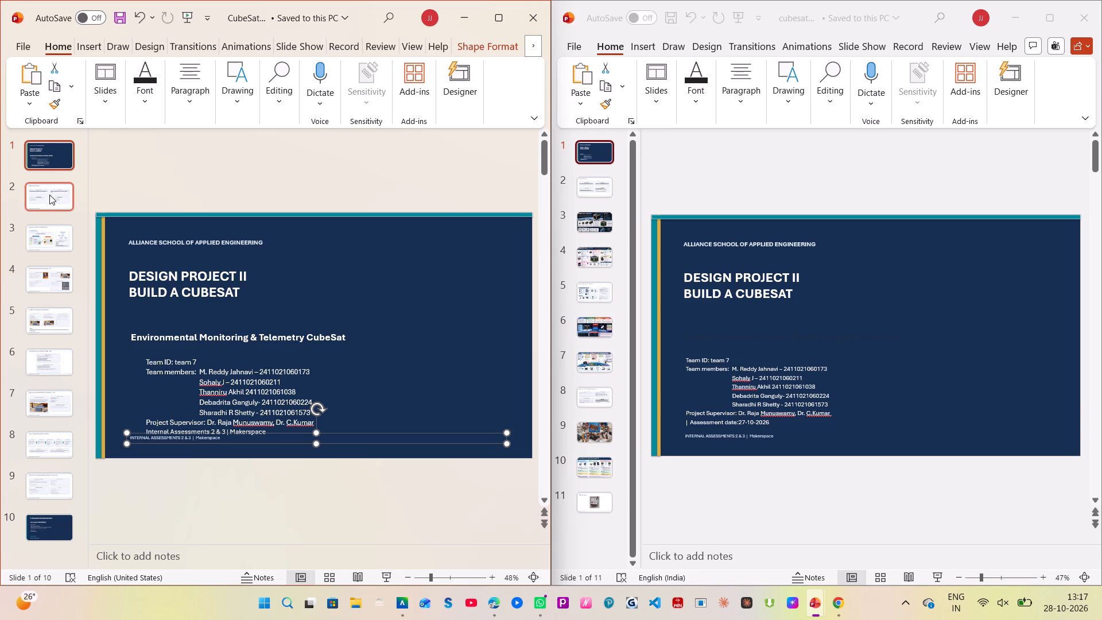
Replace the Mission statement text on the edited deck's Mission Overview slide with the one from the cubesat deck's matching slide.
{"action": "left_click", "coordinate": [49, 195]}
{"action": "left_click", "coordinate": [597, 193]}
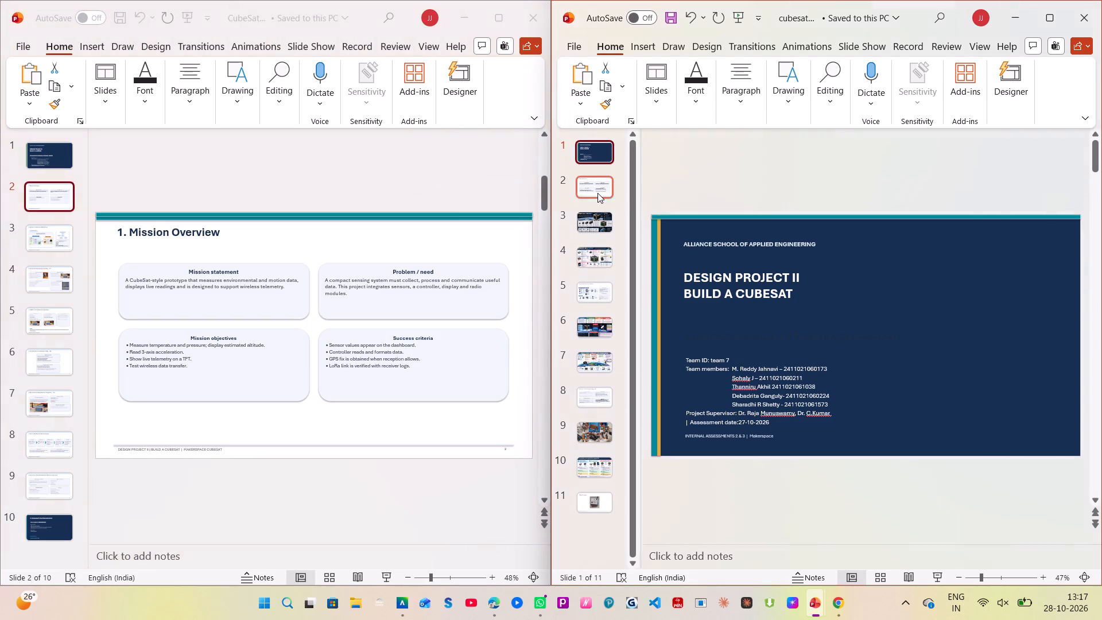
{"action": "left_click", "coordinate": [592, 187]}
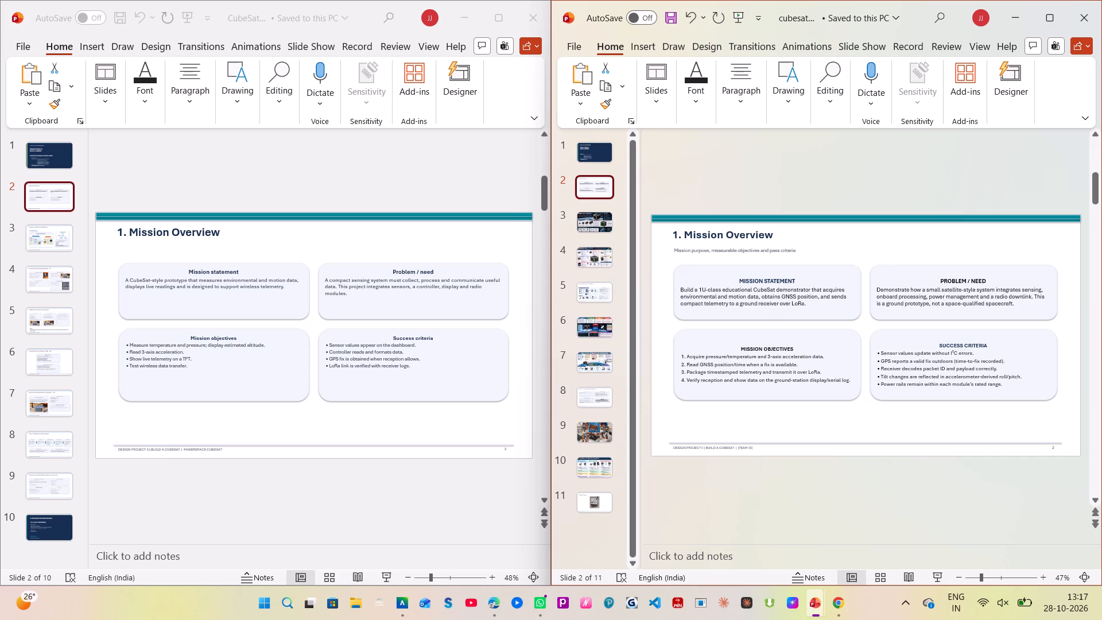
{"action": "left_click_drag", "start_coordinate": [681, 289], "coordinate": [812, 307]}
{"action": "key", "text": "ctrl+c"}
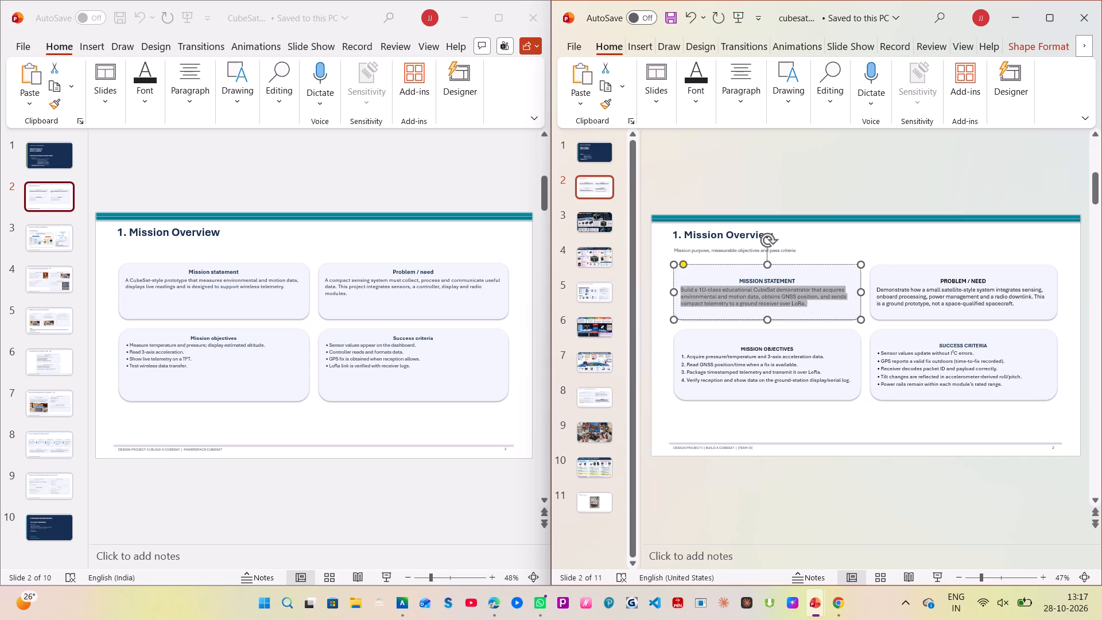
{"action": "left_click_drag", "start_coordinate": [134, 273], "coordinate": [125, 281]}
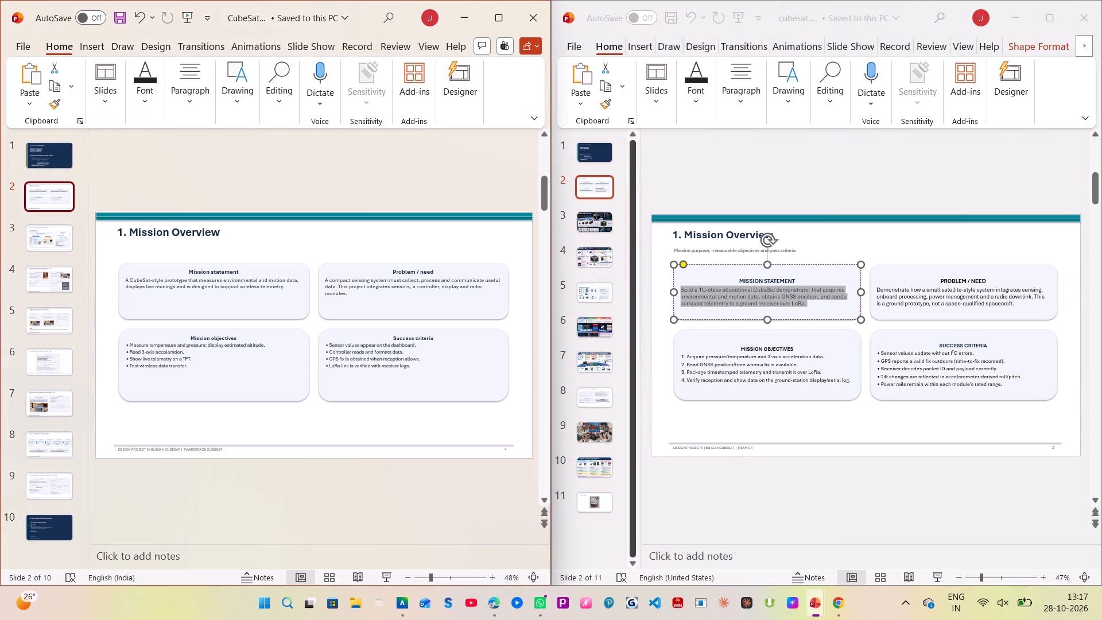
{"action": "left_click_drag", "start_coordinate": [125, 281], "coordinate": [125, 280]}
{"action": "left_click", "coordinate": [125, 280]}
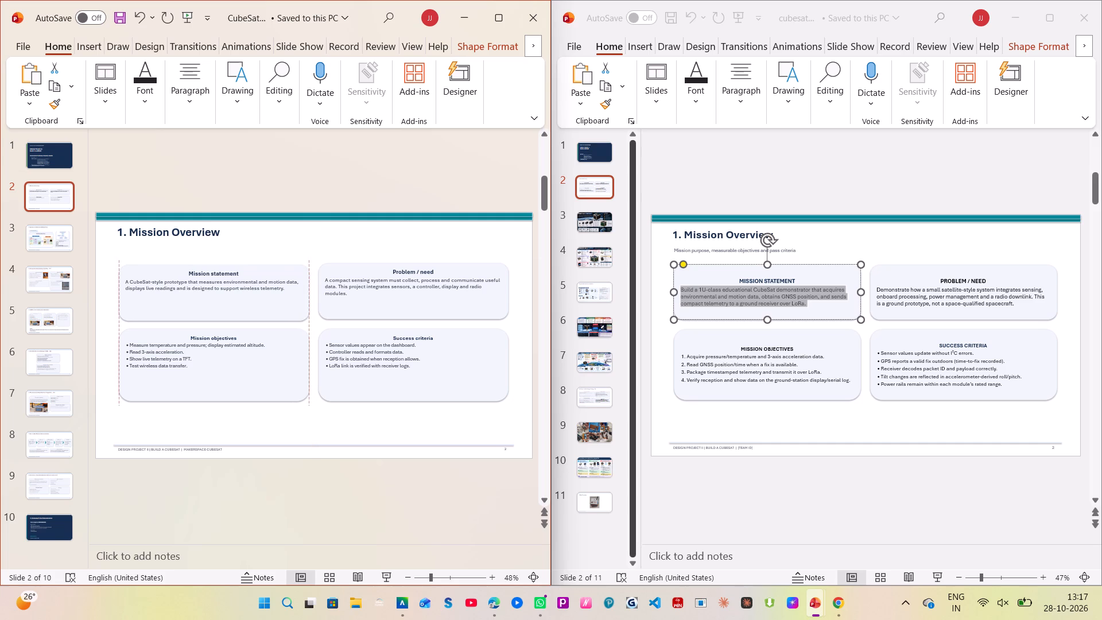
{"action": "left_click_drag", "start_coordinate": [123, 279], "coordinate": [235, 296]}
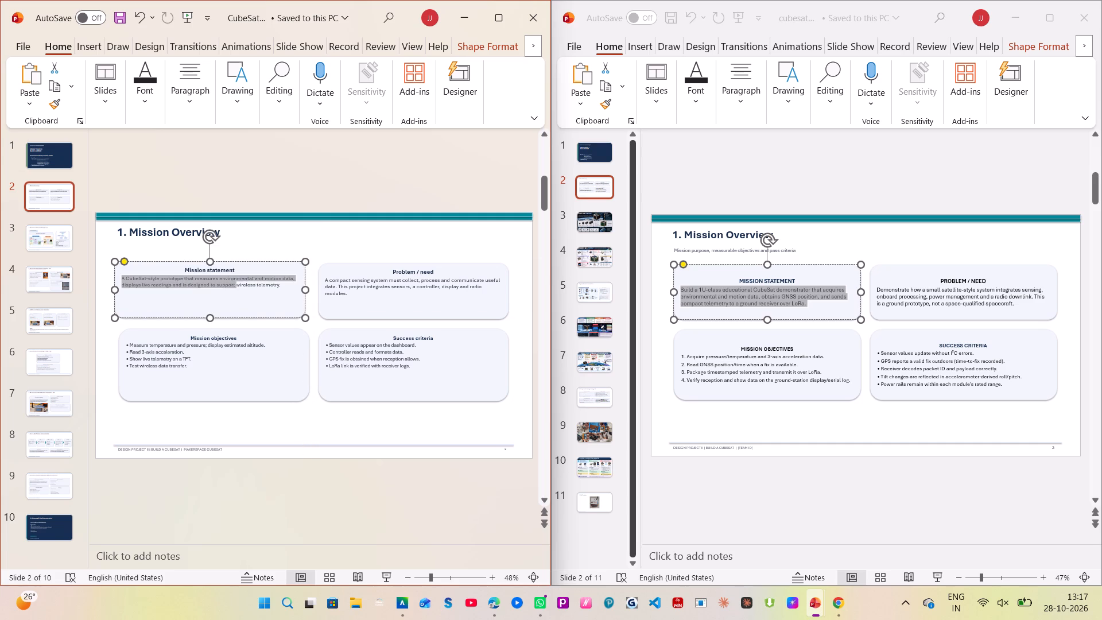
{"action": "left_click_drag", "start_coordinate": [235, 296], "coordinate": [276, 290]}
{"action": "key", "text": "ctrl+v"}
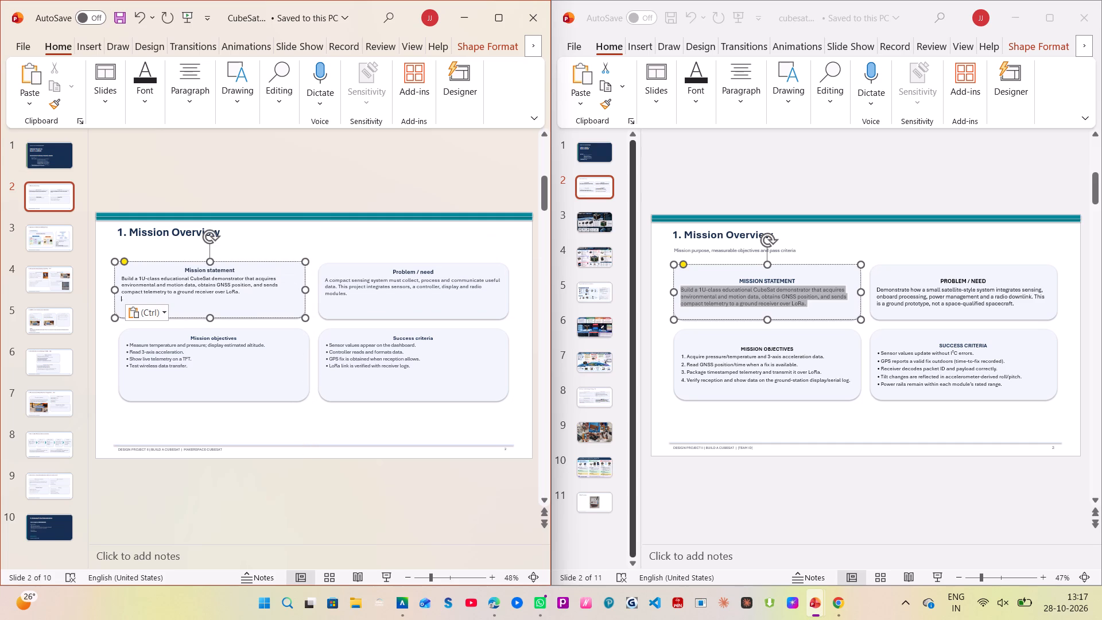
Replace the Problem / need text on the edited deck's Mission Overview slide with the one from the cubesat deck's matching slide.
{"action": "left_click", "coordinate": [884, 292]}
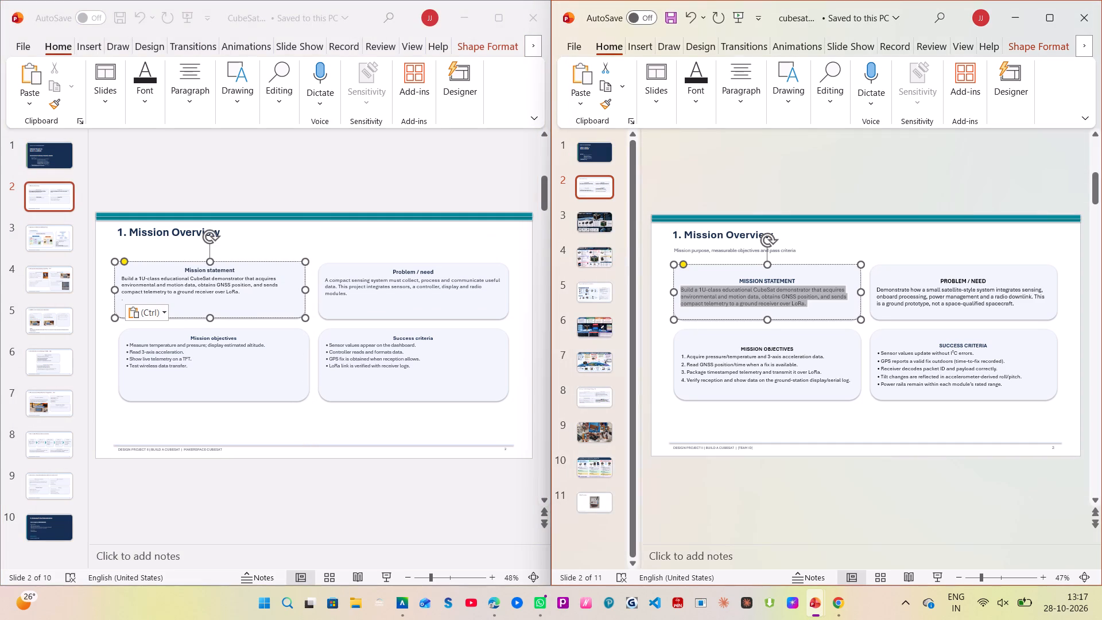
{"action": "left_click", "coordinate": [878, 289]}
{"action": "left_click_drag", "start_coordinate": [877, 289], "coordinate": [1008, 306]}
{"action": "key", "text": "ctrl+c"}
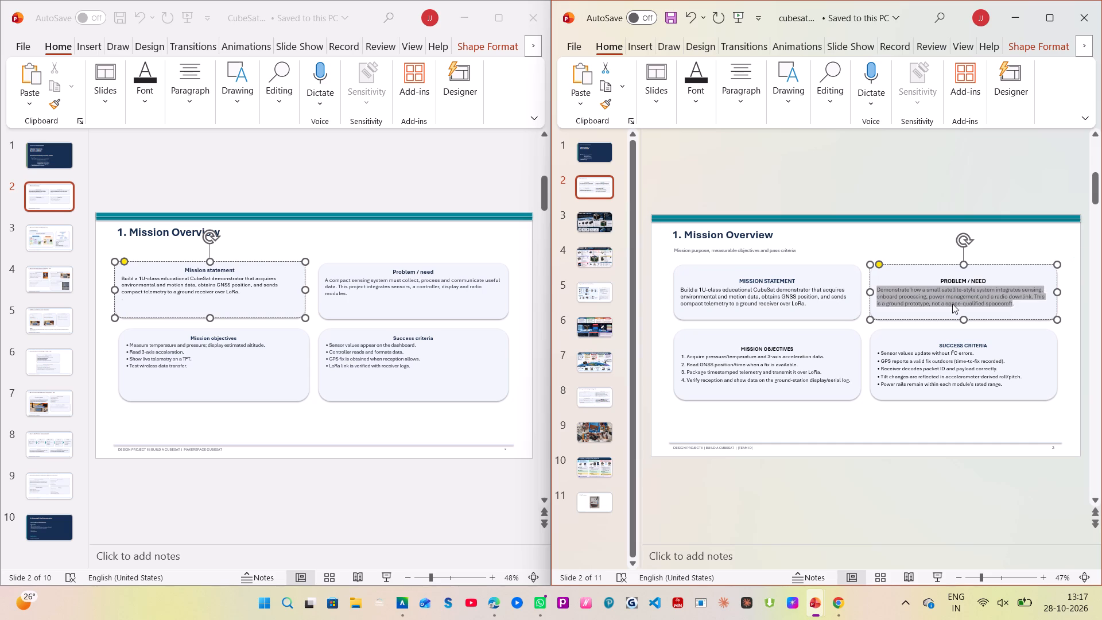
{"action": "left_click", "coordinate": [399, 289]}
{"action": "left_click", "coordinate": [354, 286]}
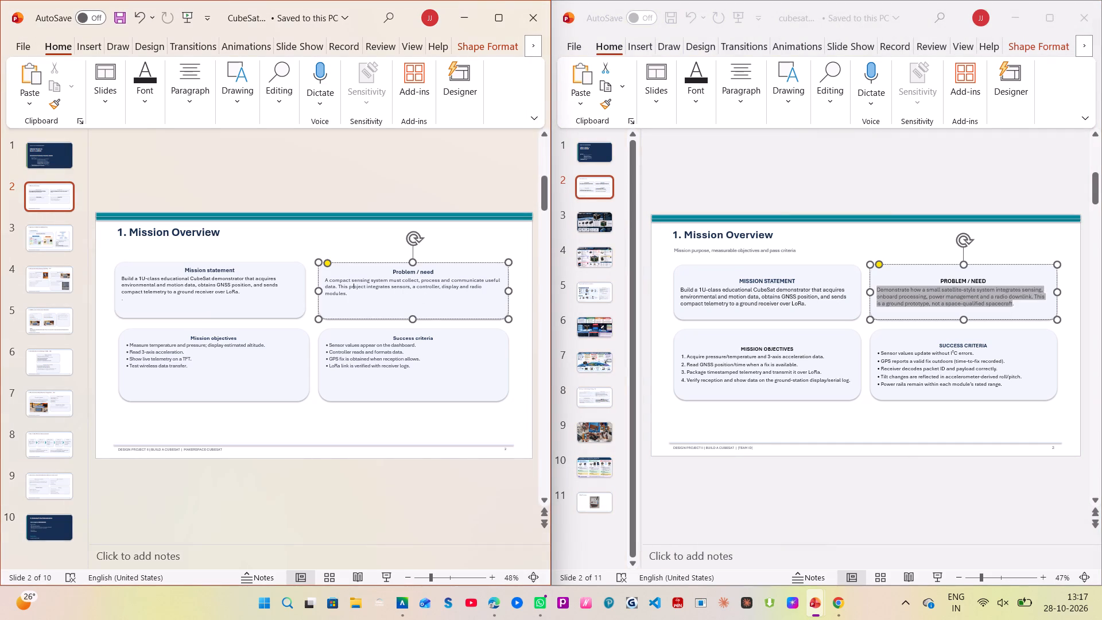
{"action": "left_click_drag", "start_coordinate": [325, 280], "coordinate": [356, 286]}
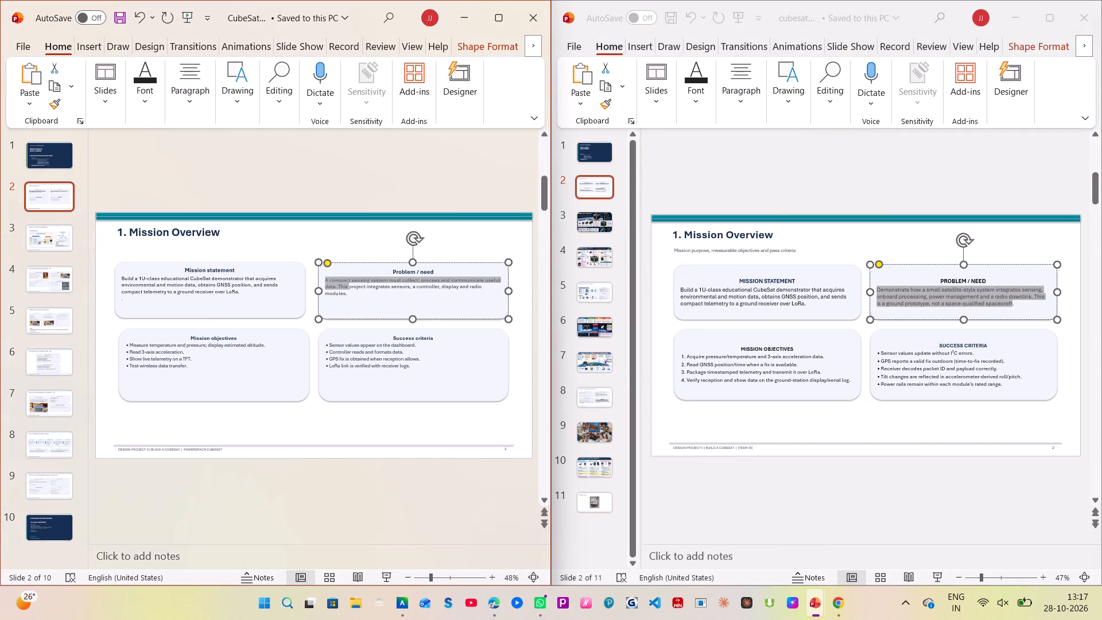
{"action": "left_click_drag", "start_coordinate": [356, 286], "coordinate": [364, 296]}
{"action": "key", "text": "ctrl+v"}
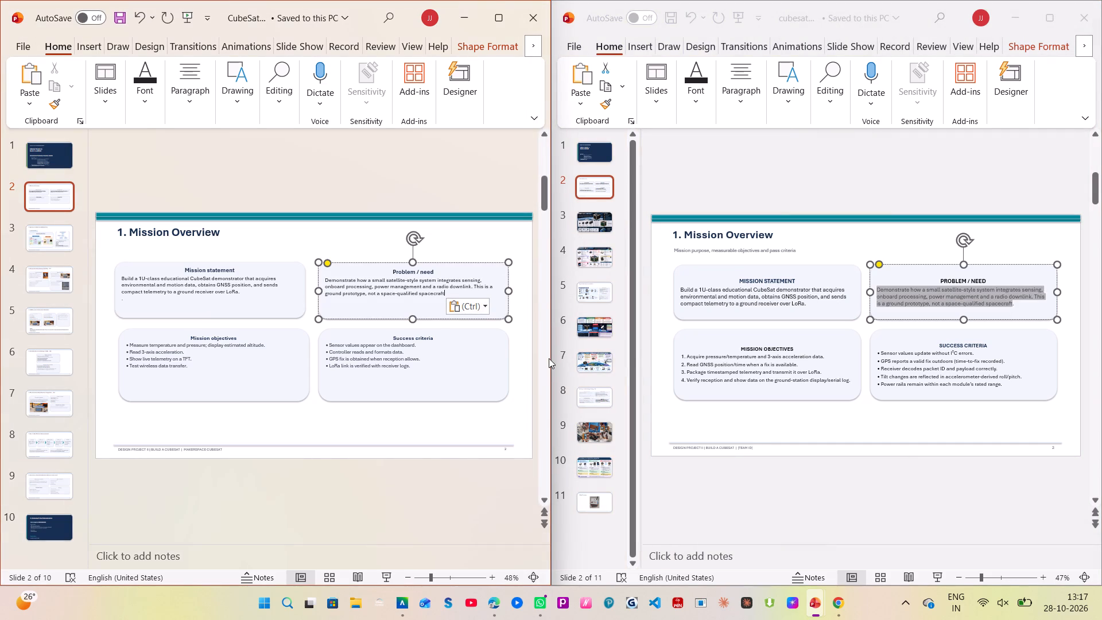
Replace the Mission objectives bullets on the edited Mission Overview slide with the four numbered objectives from the cubesat deck.
{"action": "left_click", "coordinate": [713, 348]}
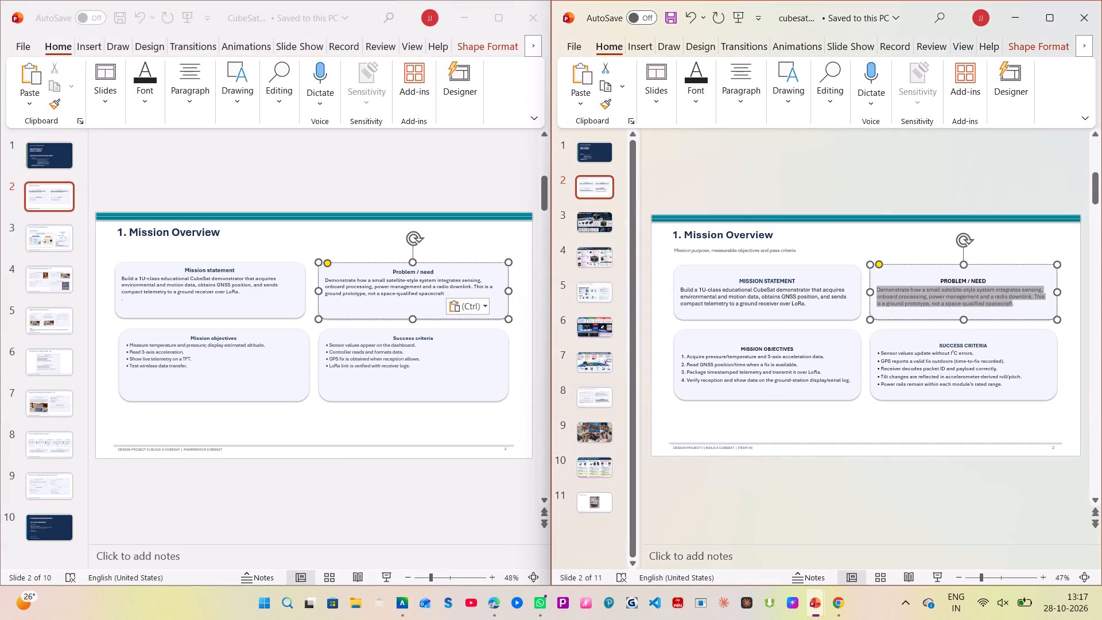
{"action": "left_click", "coordinate": [714, 361]}
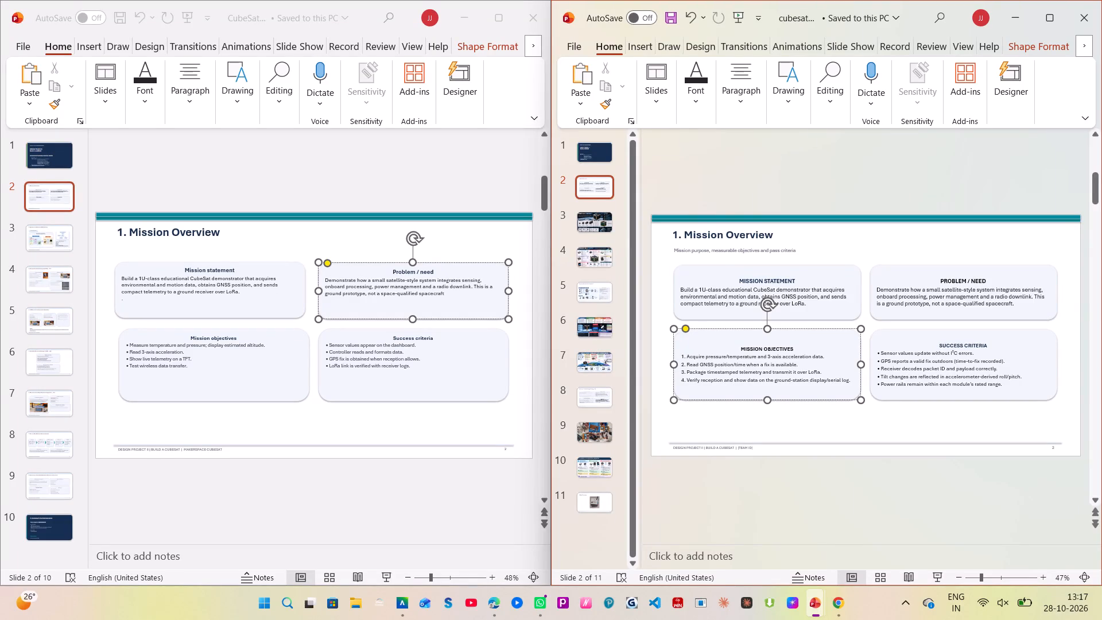
{"action": "left_click_drag", "start_coordinate": [681, 356], "coordinate": [846, 387]}
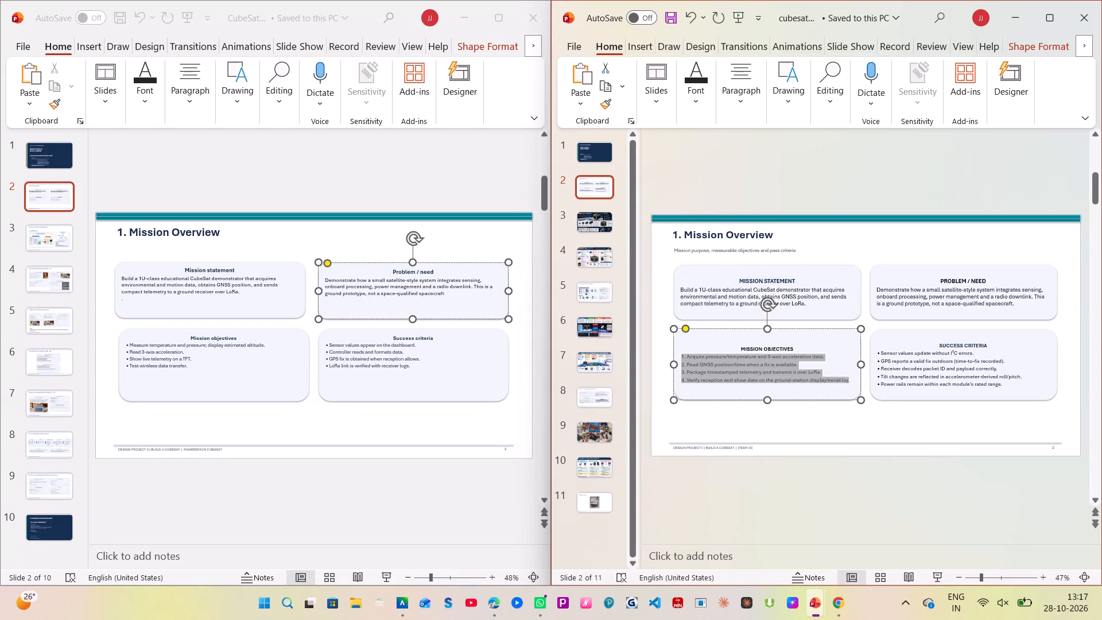
{"action": "key", "text": "ctrl+c"}
{"action": "left_click", "coordinate": [197, 359]}
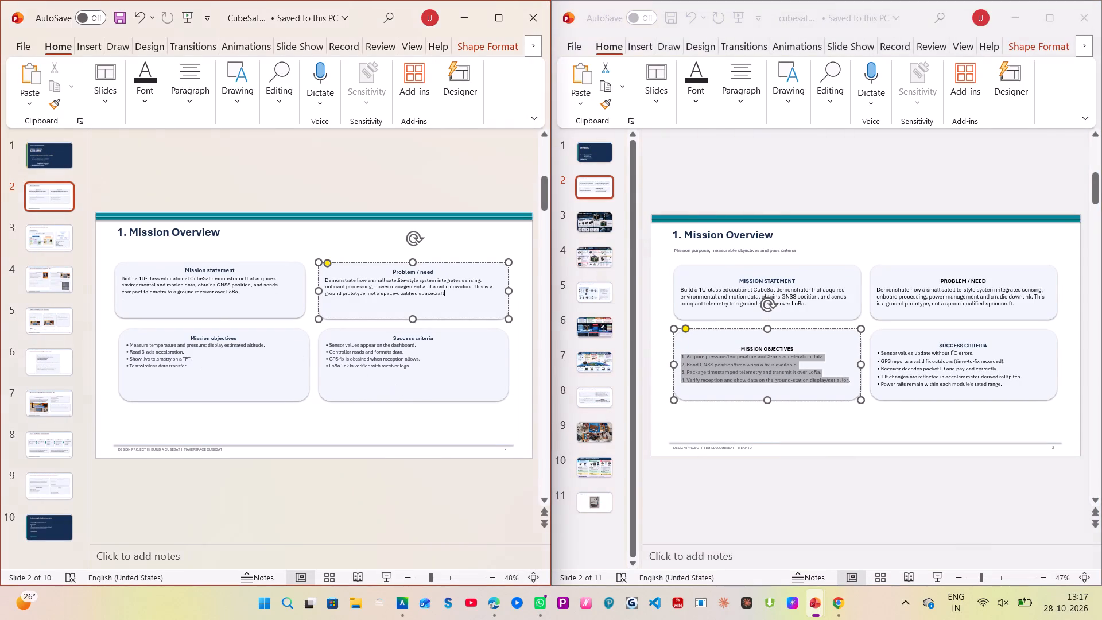
{"action": "left_click", "coordinate": [129, 350]}
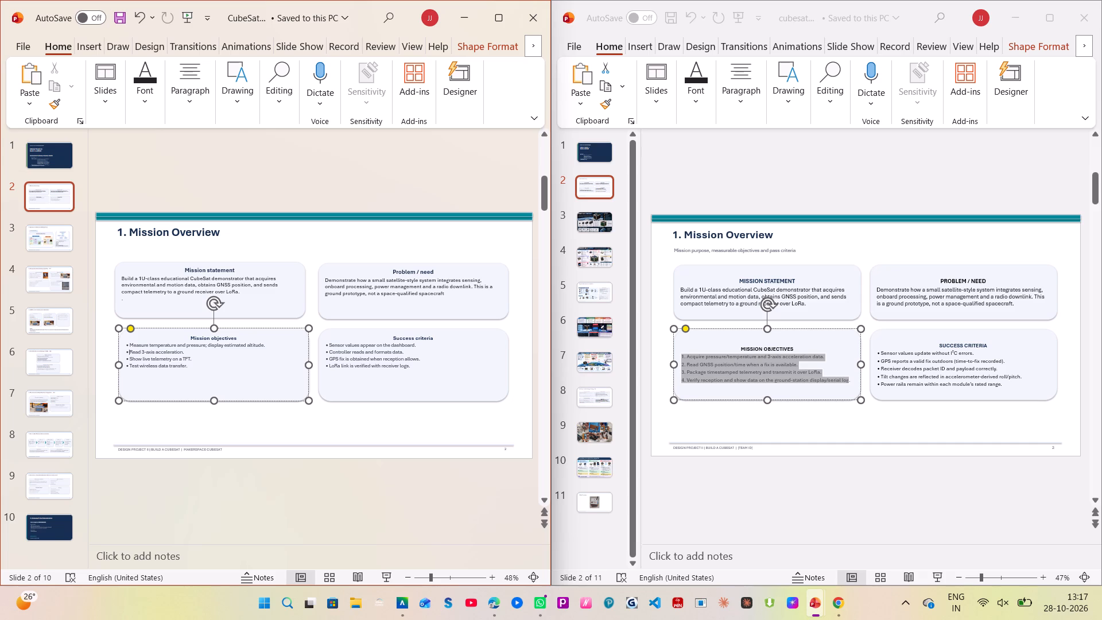
{"action": "left_click_drag", "start_coordinate": [127, 347], "coordinate": [195, 374]}
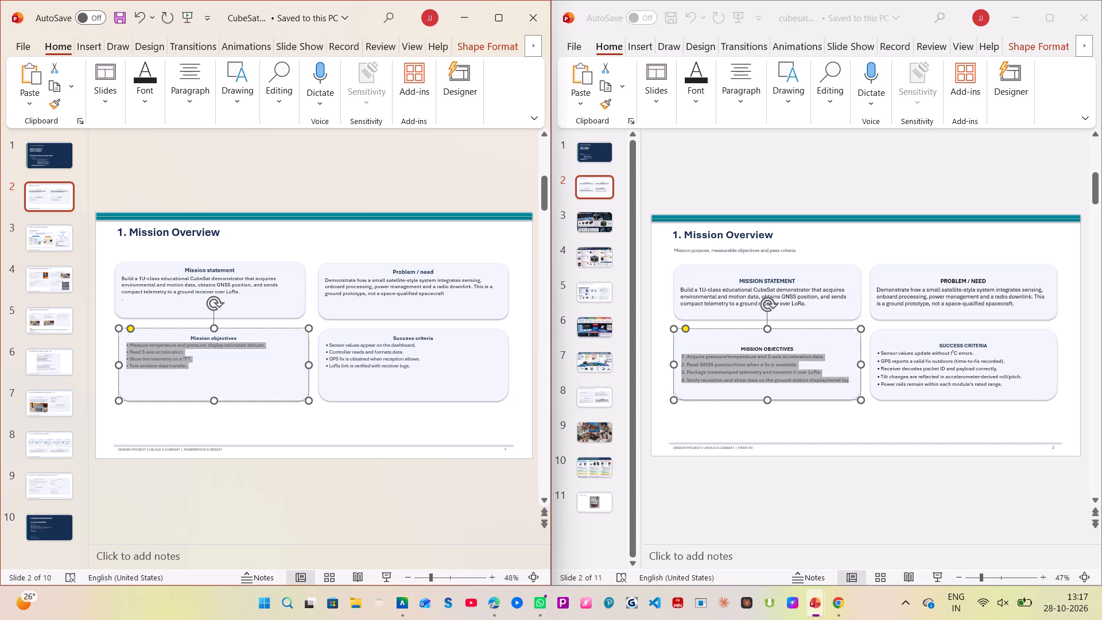
{"action": "key", "text": "ctrl+v"}
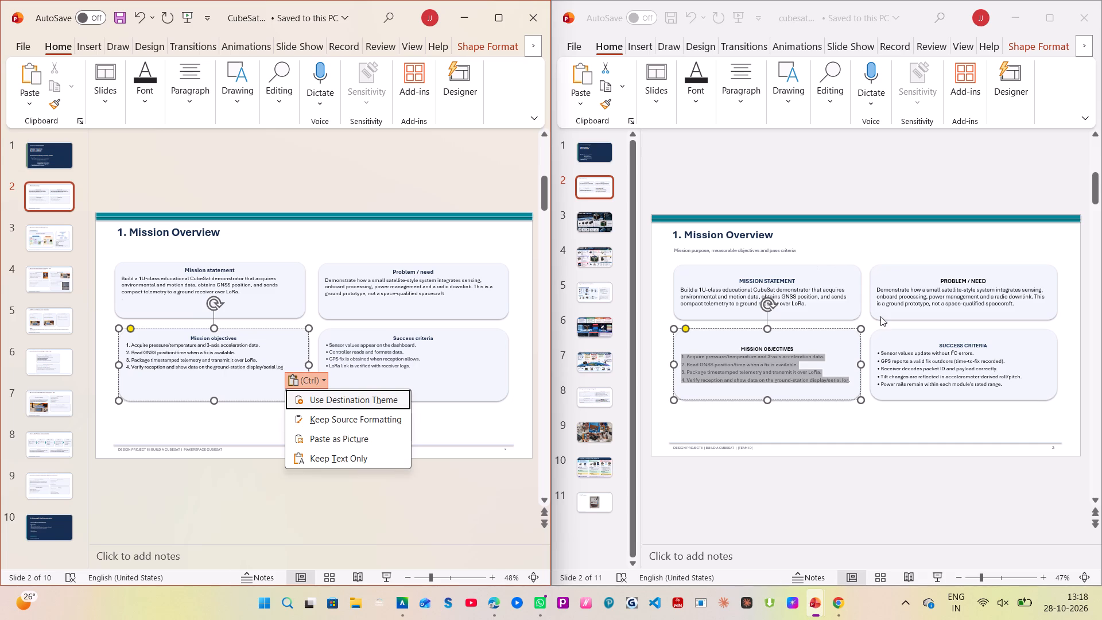
Replace the Success criteria bullets on the edited Mission Overview slide with the five criteria from the cubesat deck.
{"action": "left_click", "coordinate": [879, 389]}
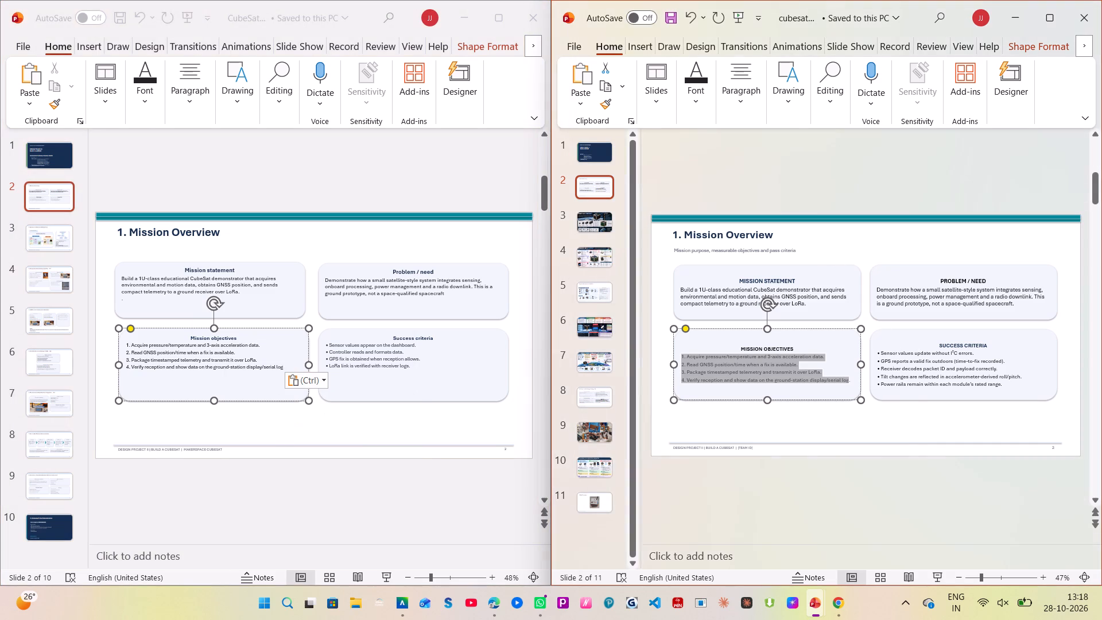
{"action": "left_click", "coordinate": [926, 343]}
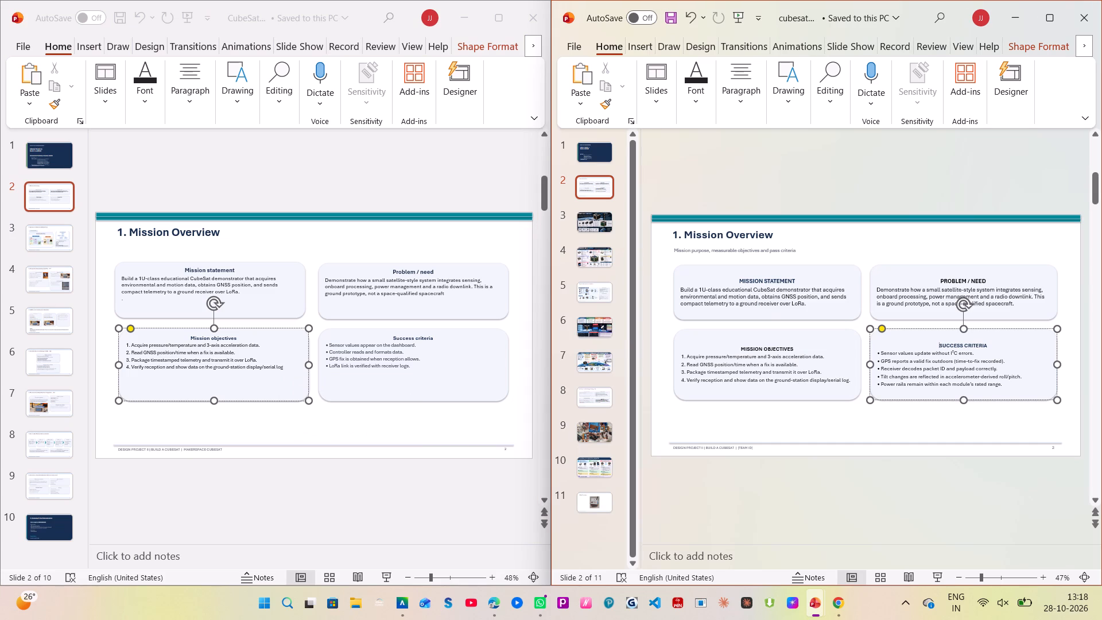
{"action": "left_click_drag", "start_coordinate": [879, 354], "coordinate": [1007, 386]}
{"action": "key", "text": "ctrl+c"}
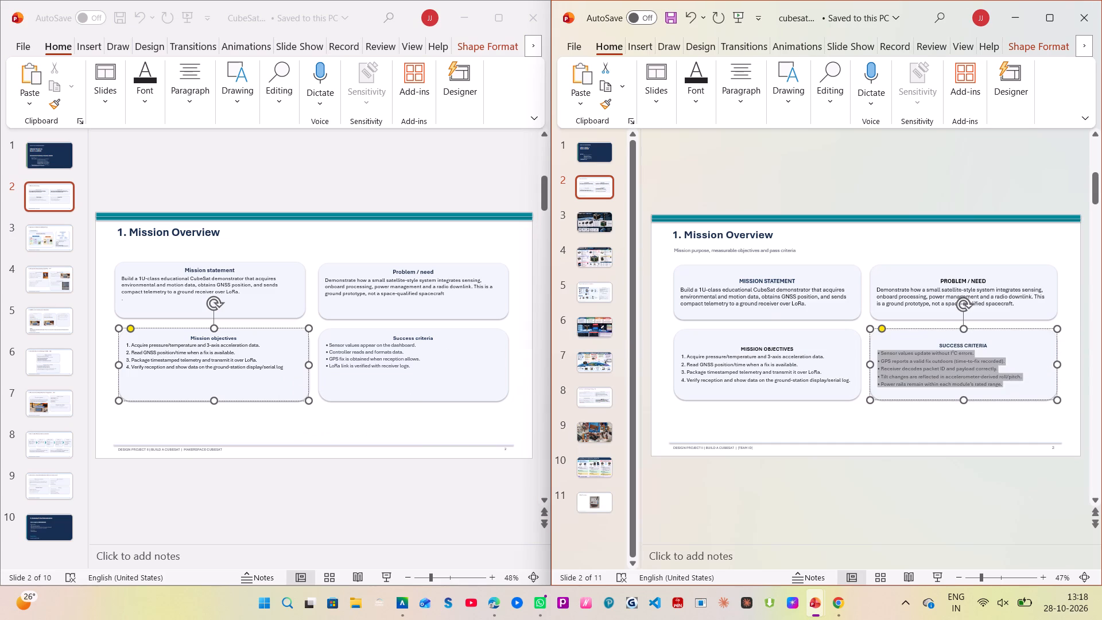
{"action": "left_click", "coordinate": [419, 350]}
{"action": "left_click", "coordinate": [379, 356]}
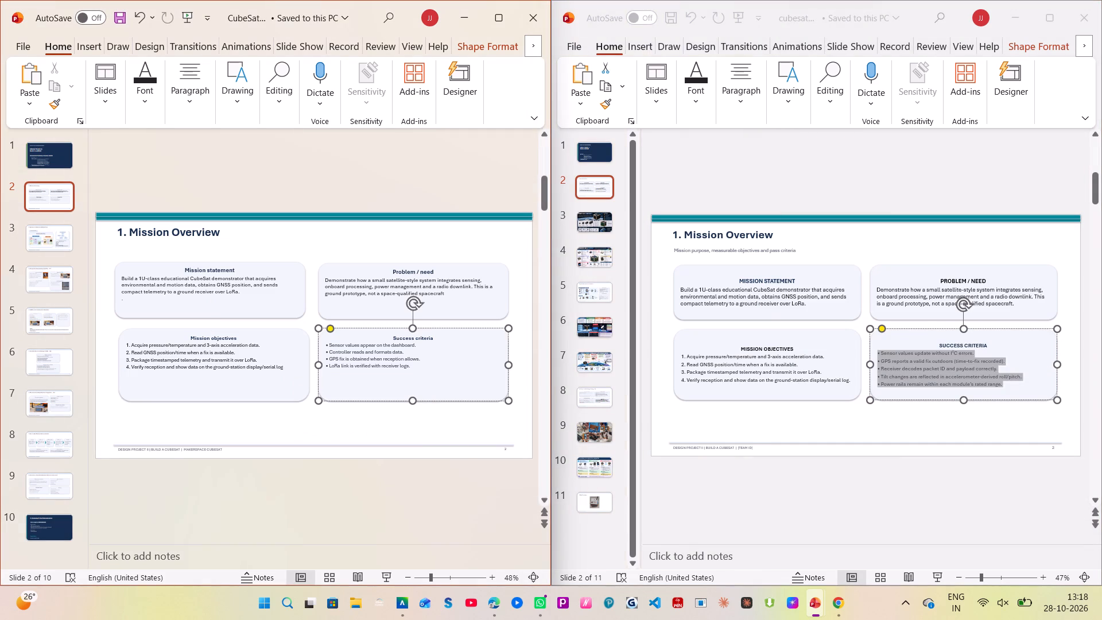
{"action": "left_click_drag", "start_coordinate": [326, 346], "coordinate": [418, 377]}
{"action": "key", "text": "ctrl+v"}
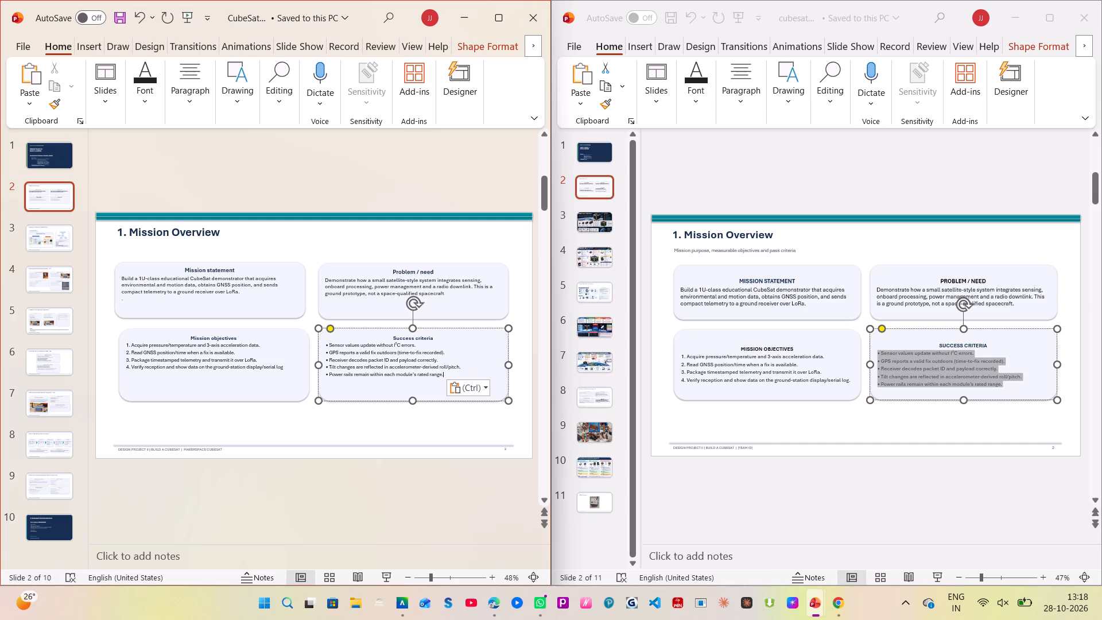
Show the edited deck's System Architecture & Data Flow slide and go to slide 3 of the cubesat deck for comparison.
{"action": "left_click", "coordinate": [49, 238]}
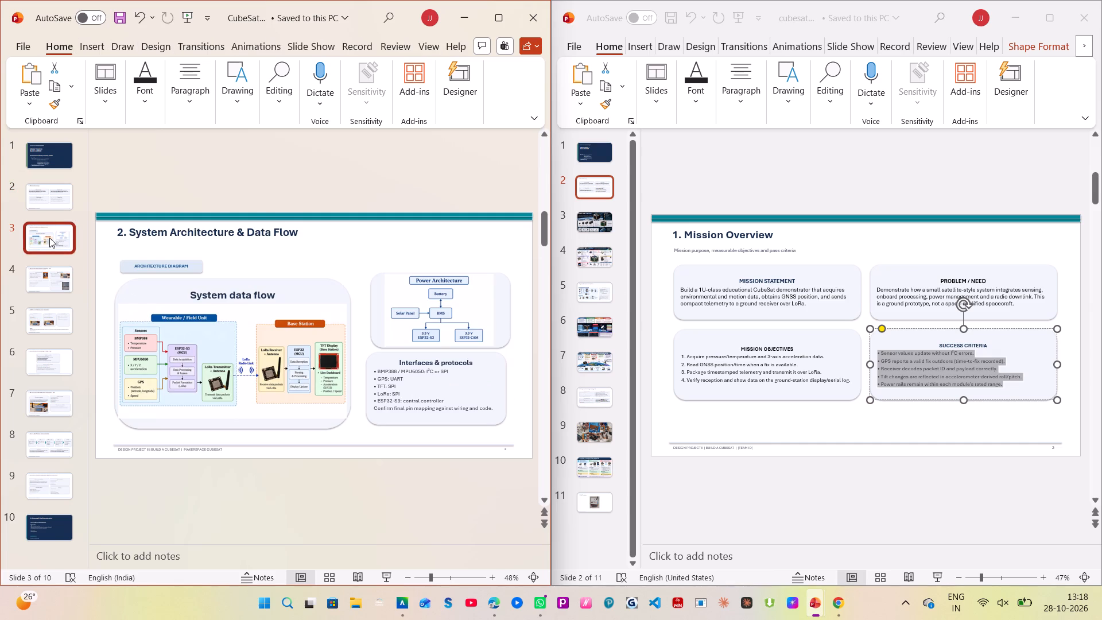
{"action": "double_click", "coordinate": [575, 219]}
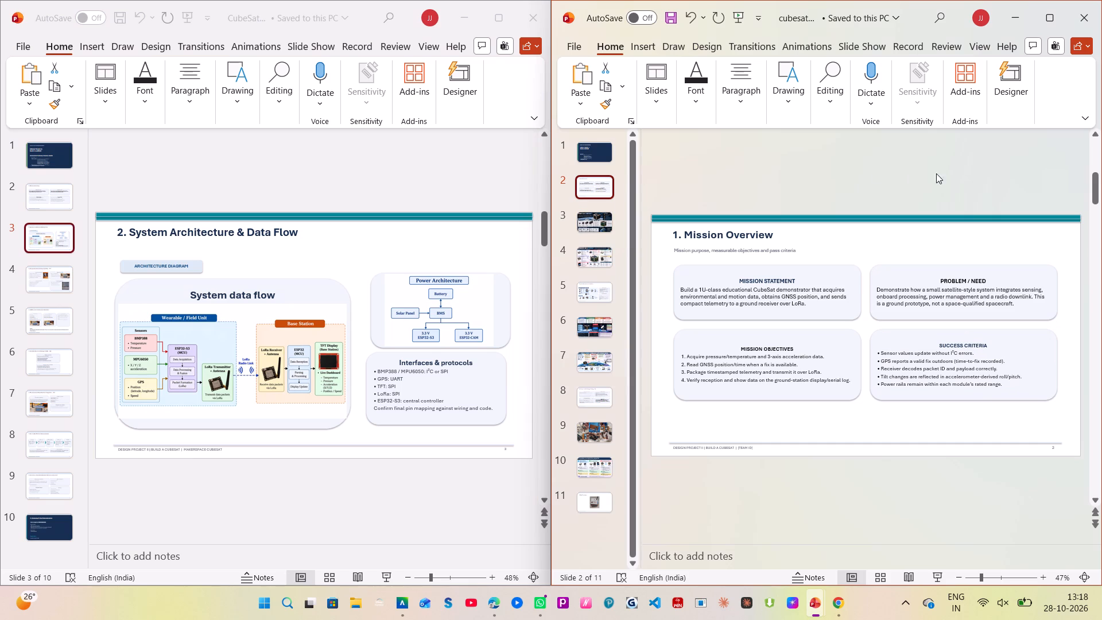
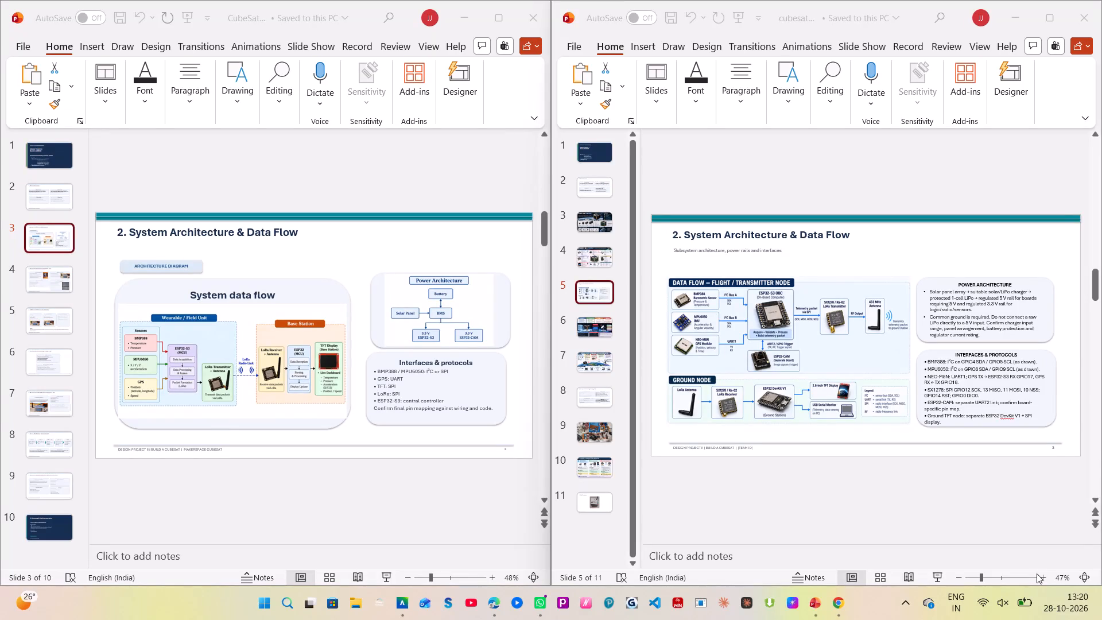
Replace the System data flow diagram on the edited deck's slide 3 with the flight/ground node diagram from the cubesat deck's slide 5.
{"action": "left_click", "coordinate": [836, 320]}
{"action": "left_click", "coordinate": [812, 325]}
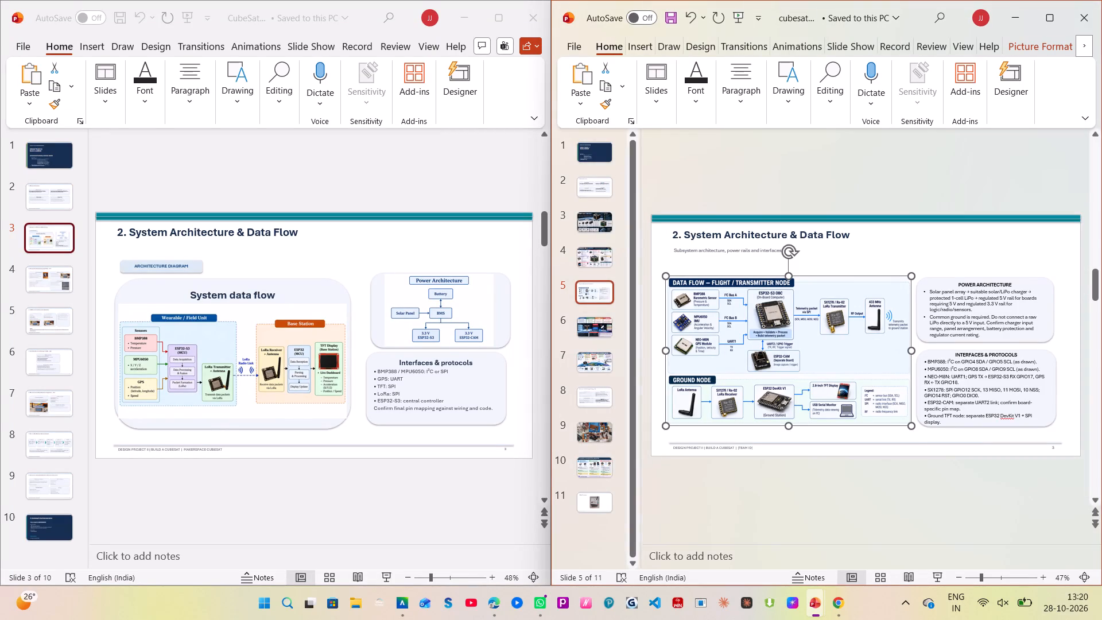
{"action": "key", "text": "ctrl+c"}
{"action": "left_click", "coordinate": [277, 371]}
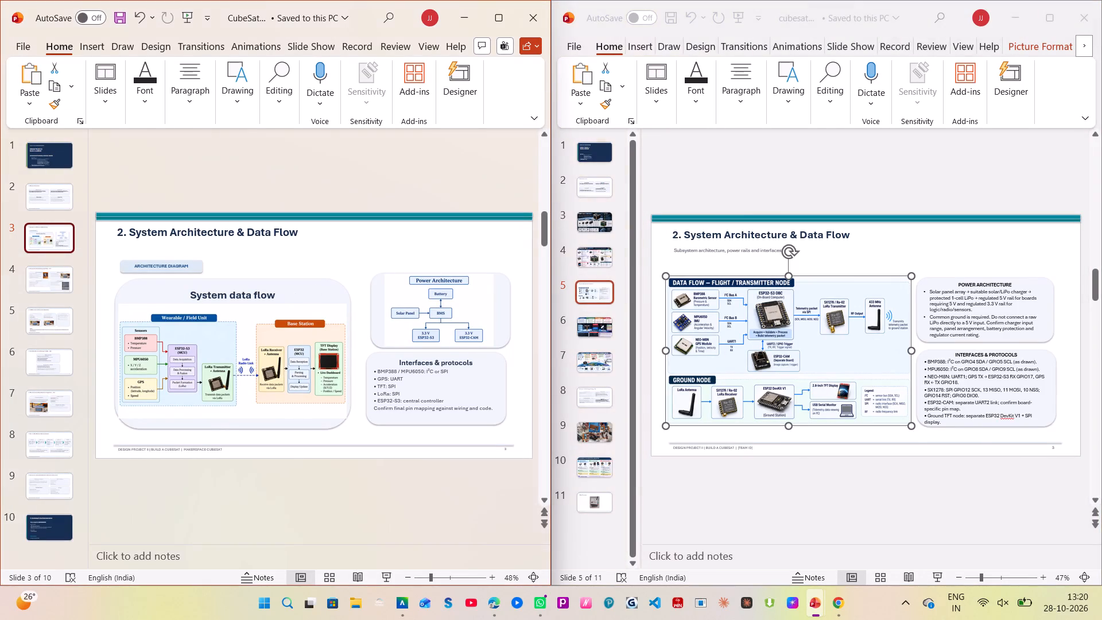
{"action": "left_click", "coordinate": [271, 363]}
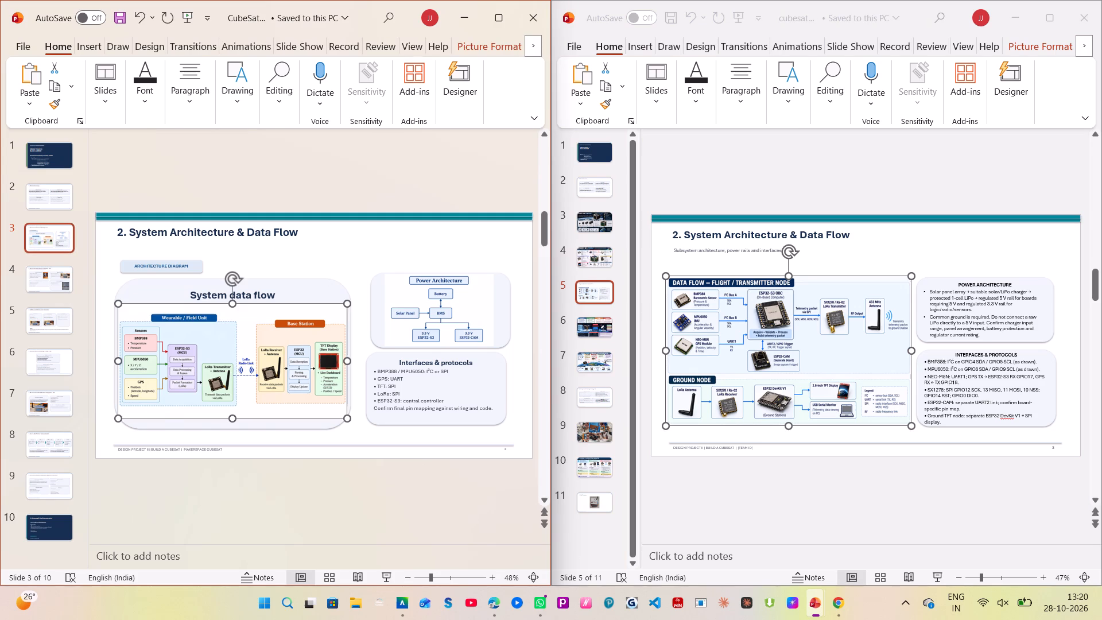
{"action": "key", "text": "ctrl+v"}
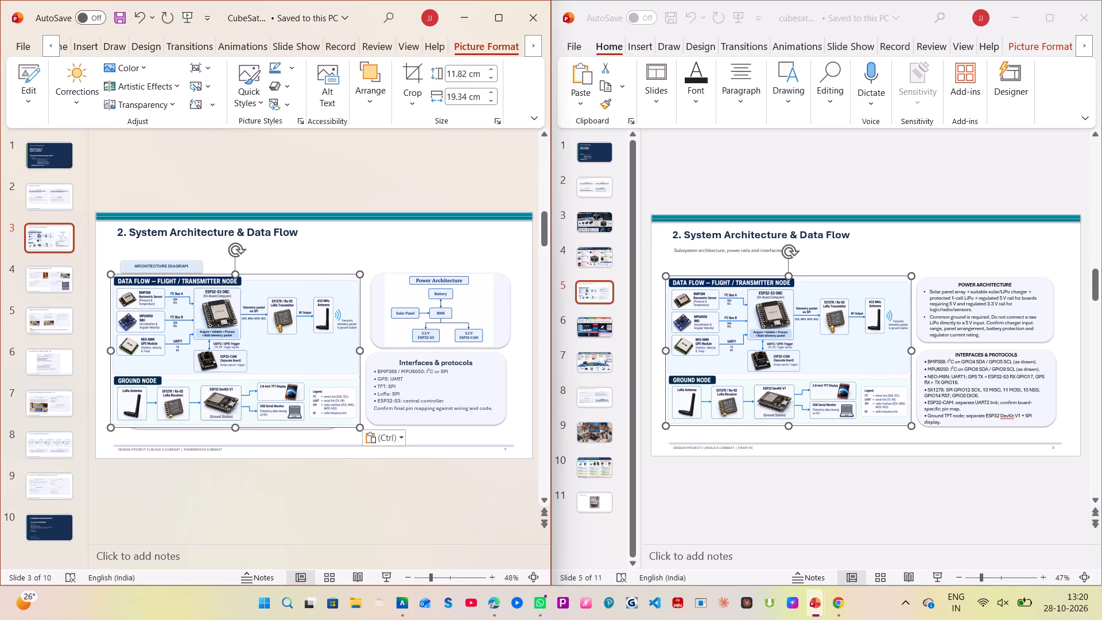
{"action": "scroll", "coordinate": [242, 315], "scroll_direction": "down", "scroll_amount": 1}
{"action": "left_click_drag", "start_coordinate": [226, 309], "coordinate": [266, 340]}
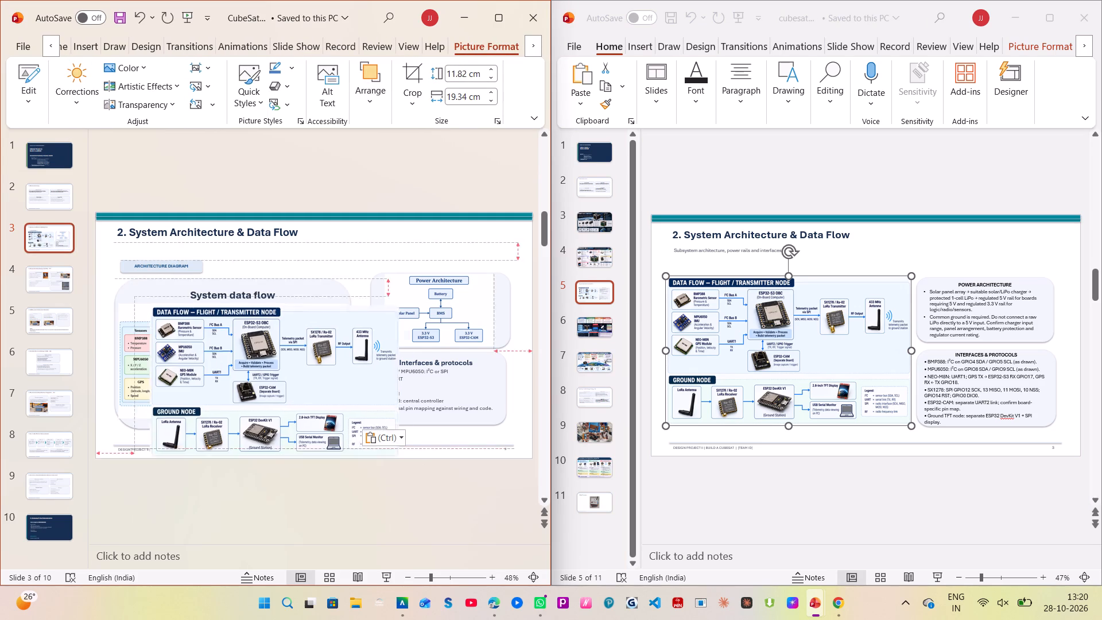
{"action": "left_click_drag", "start_coordinate": [266, 340], "coordinate": [347, 271]}
{"action": "left_click", "coordinate": [176, 338]}
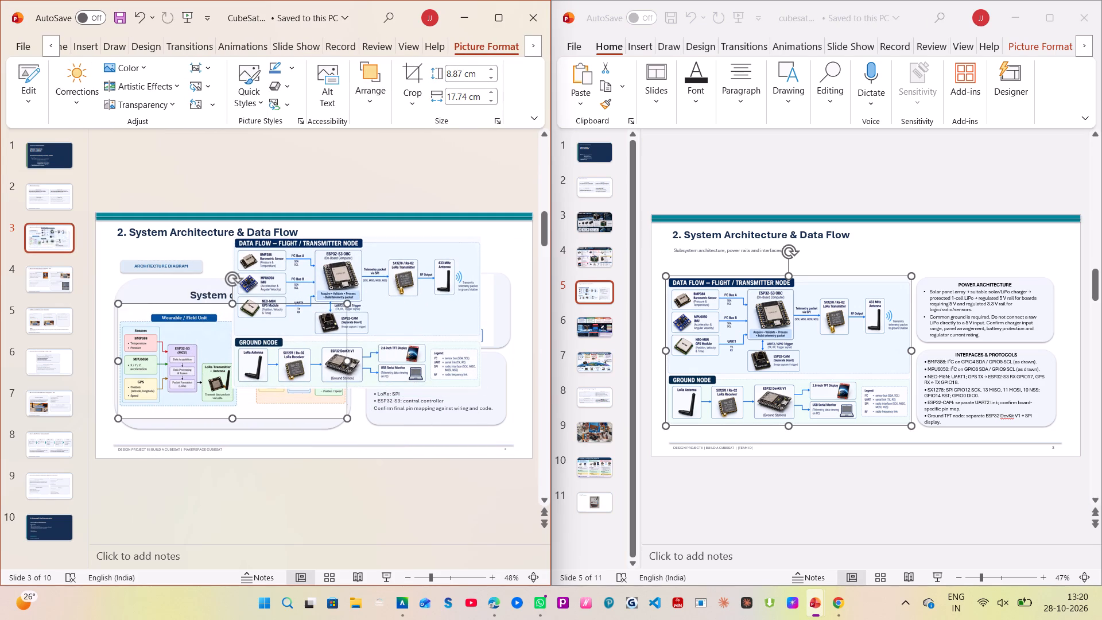
{"action": "key", "text": "BackSpace"}
Fit the new diagram inside the System data flow card below its heading, at about 8.99 cm high and 16.74 cm wide.
{"action": "left_click_drag", "start_coordinate": [304, 332], "coordinate": [202, 389]}
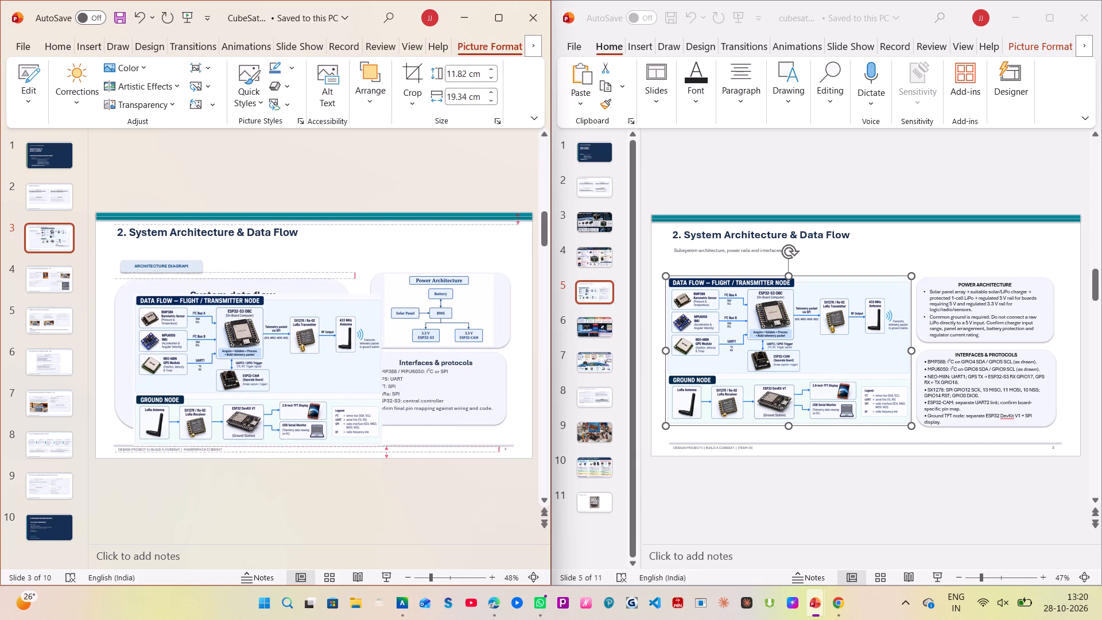
{"action": "left_click_drag", "start_coordinate": [202, 389], "coordinate": [188, 387]}
{"action": "left_click_drag", "start_coordinate": [364, 367], "coordinate": [339, 359]}
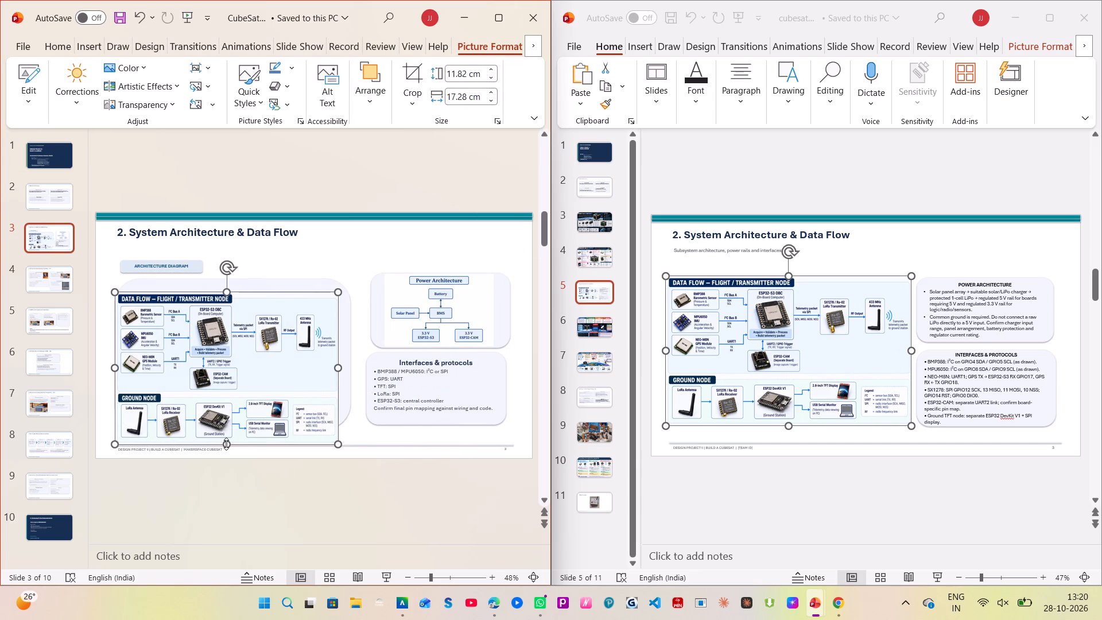
{"action": "left_click_drag", "start_coordinate": [226, 444], "coordinate": [239, 417]}
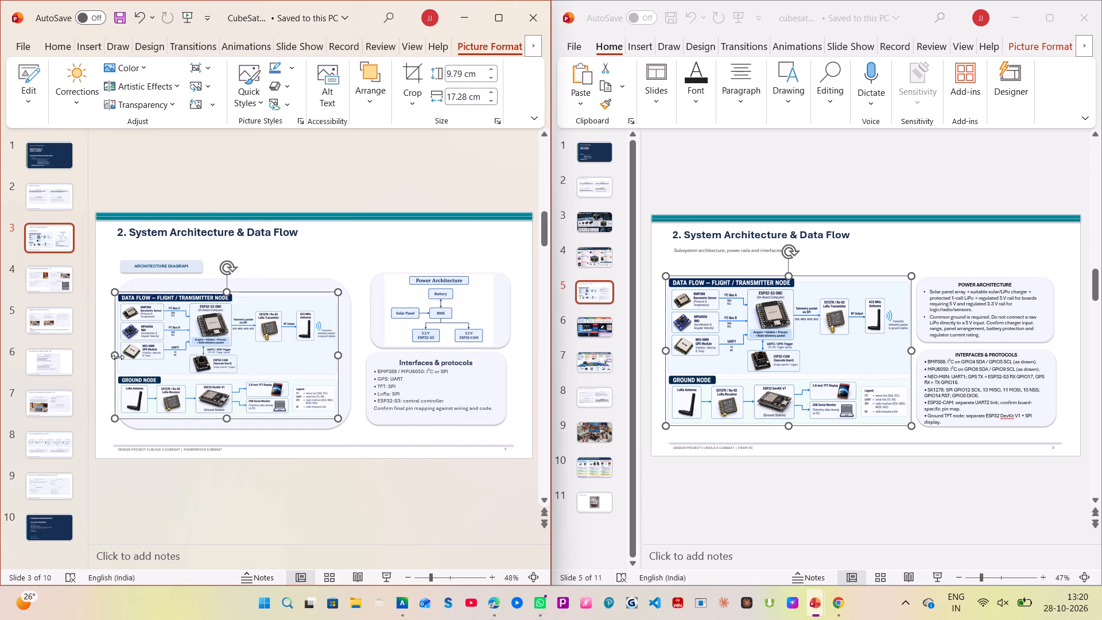
{"action": "left_click_drag", "start_coordinate": [116, 354], "coordinate": [123, 354]}
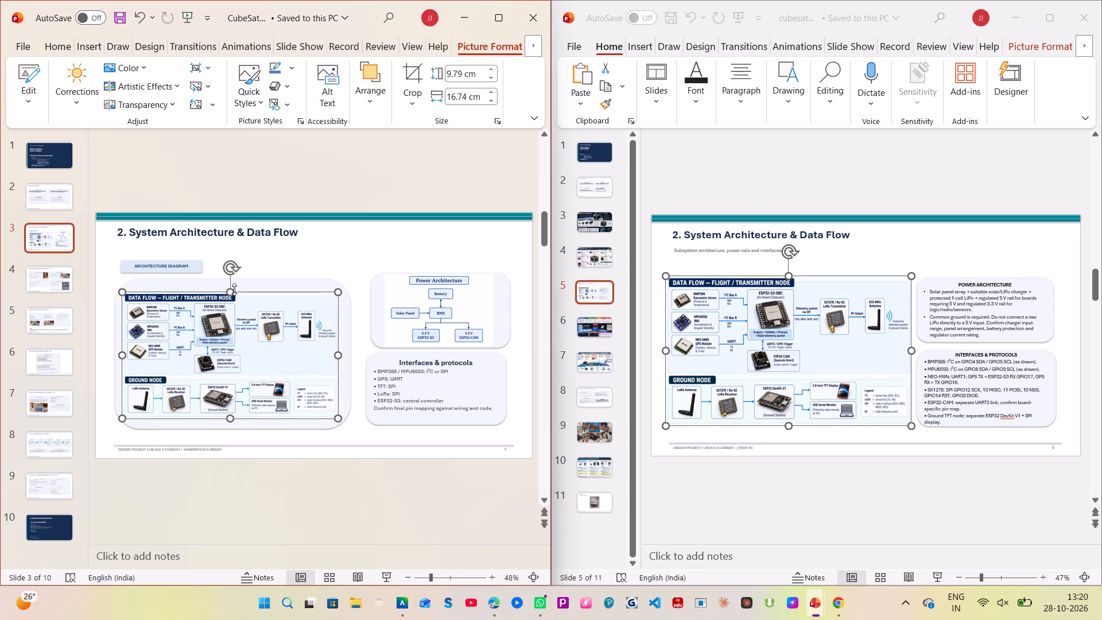
{"action": "left_click_drag", "start_coordinate": [231, 296], "coordinate": [235, 311]}
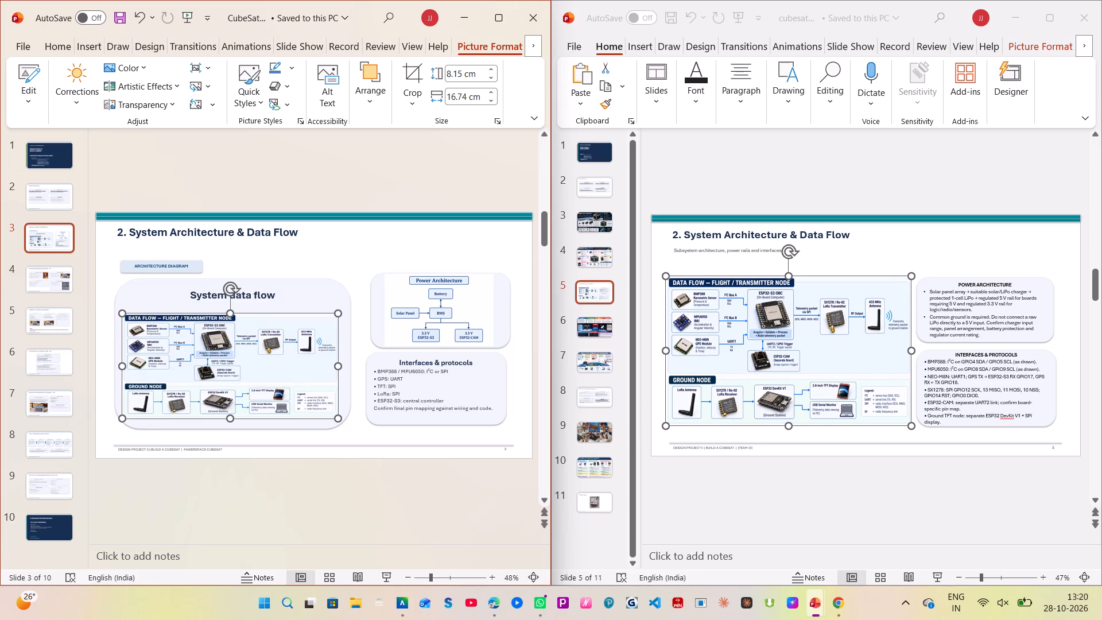
{"action": "left_click_drag", "start_coordinate": [335, 365], "coordinate": [331, 361]}
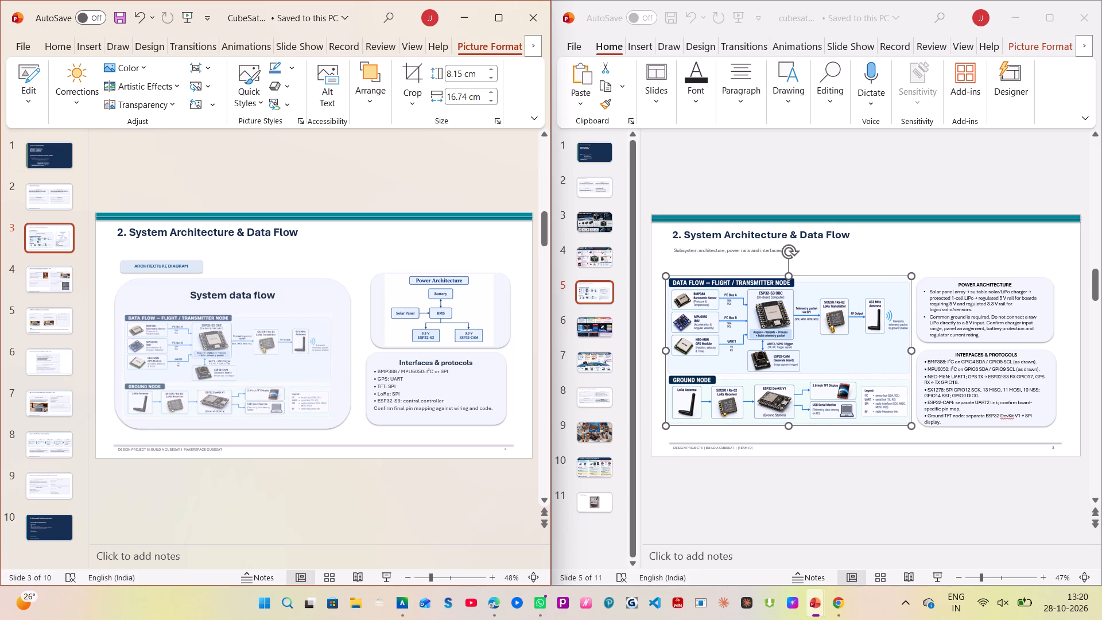
{"action": "left_click_drag", "start_coordinate": [331, 361], "coordinate": [336, 359]}
{"action": "left_click_drag", "start_coordinate": [228, 315], "coordinate": [234, 305]}
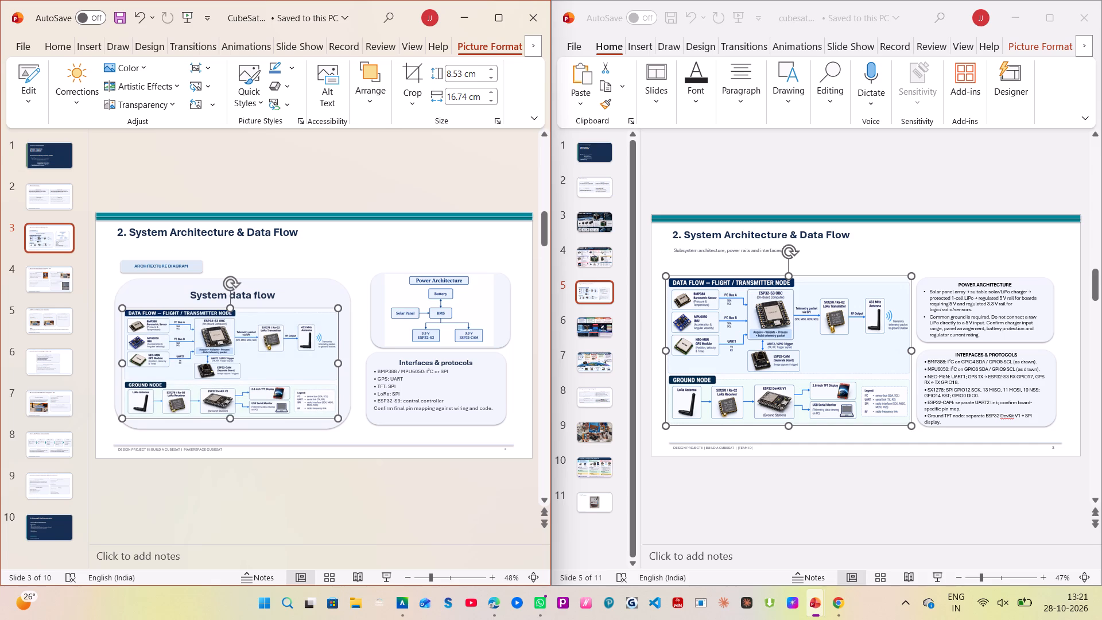
{"action": "left_click", "coordinate": [231, 418]}
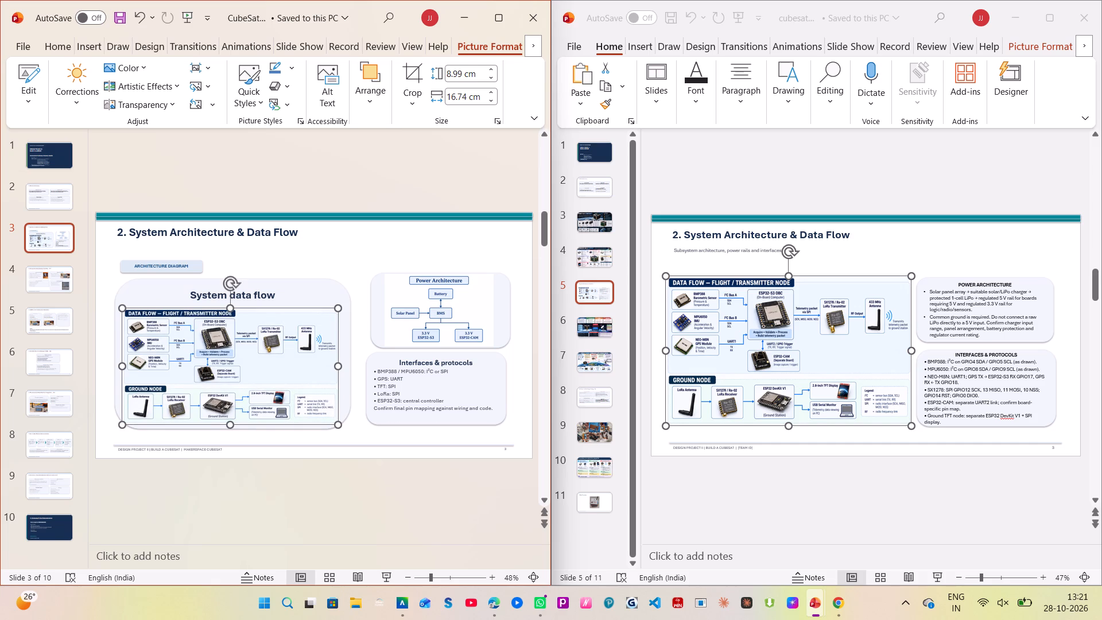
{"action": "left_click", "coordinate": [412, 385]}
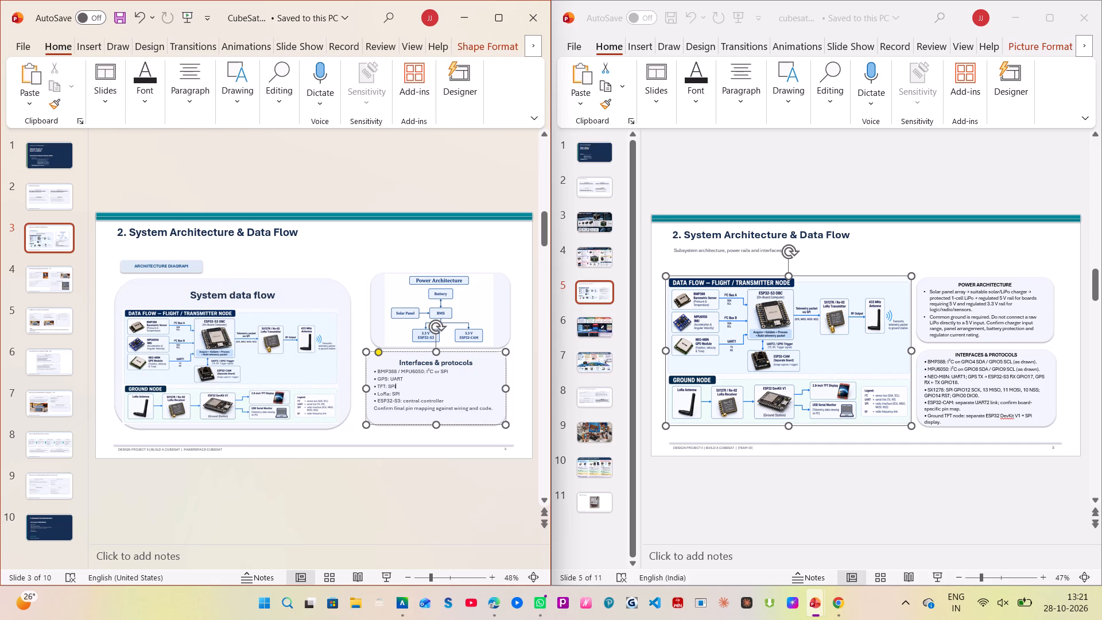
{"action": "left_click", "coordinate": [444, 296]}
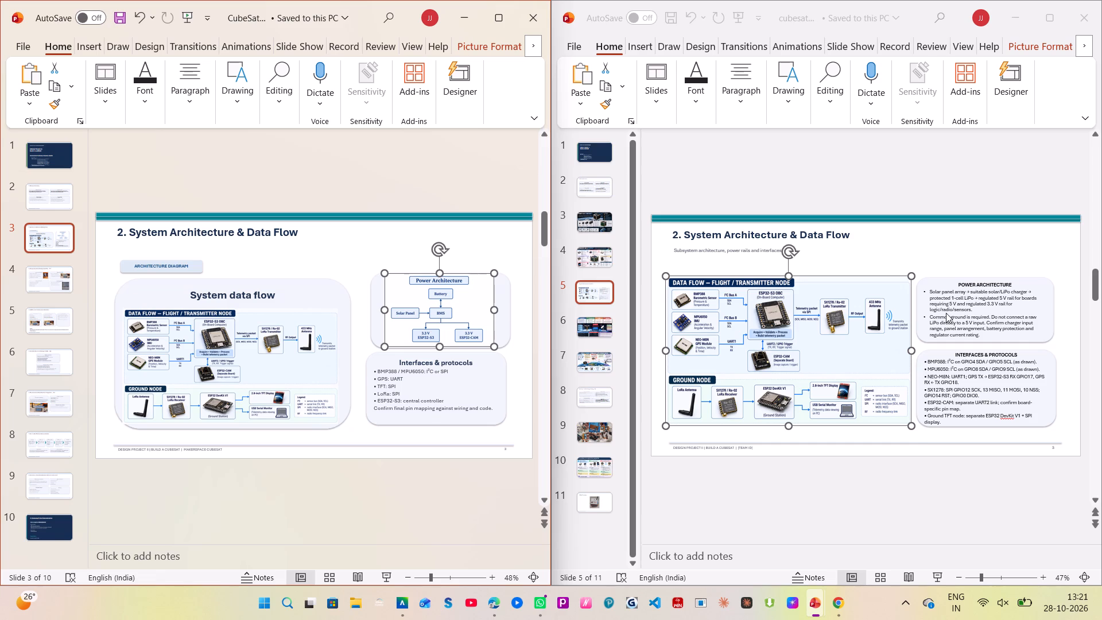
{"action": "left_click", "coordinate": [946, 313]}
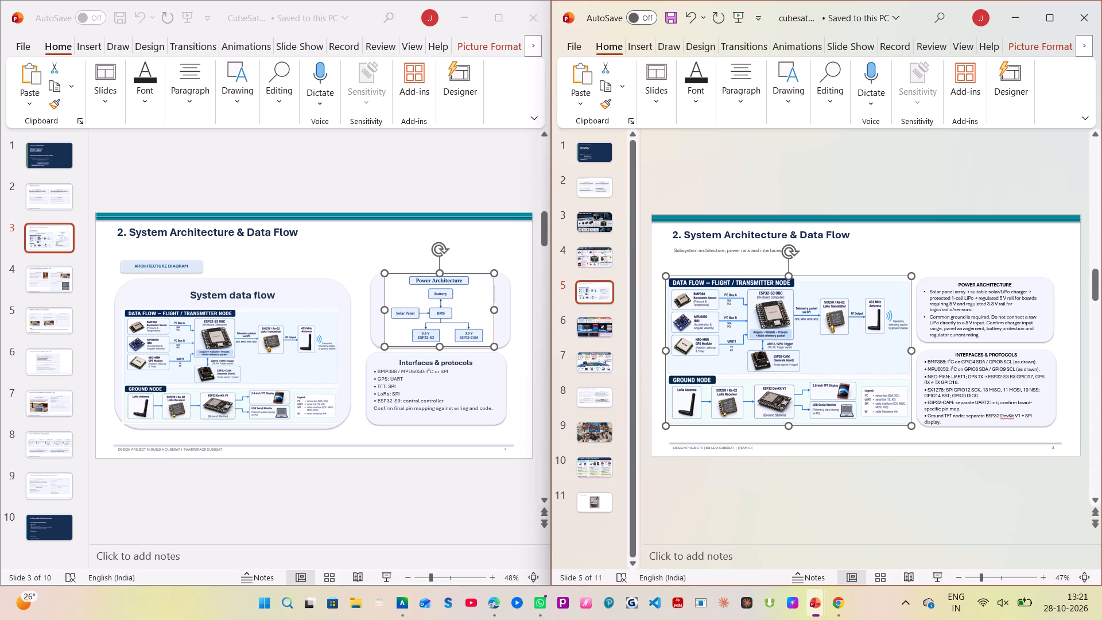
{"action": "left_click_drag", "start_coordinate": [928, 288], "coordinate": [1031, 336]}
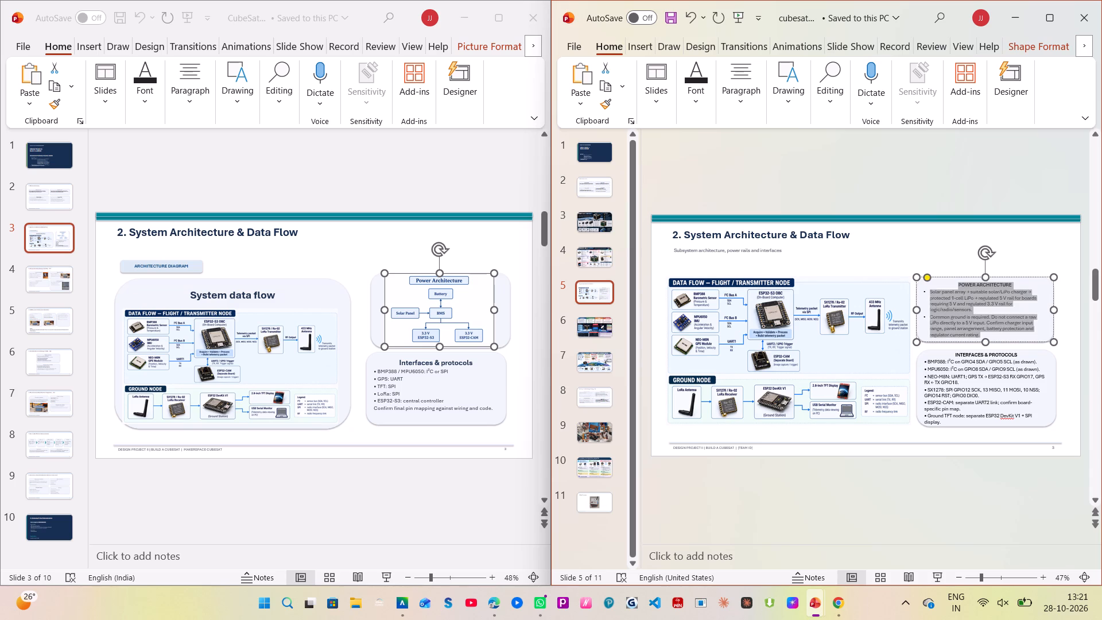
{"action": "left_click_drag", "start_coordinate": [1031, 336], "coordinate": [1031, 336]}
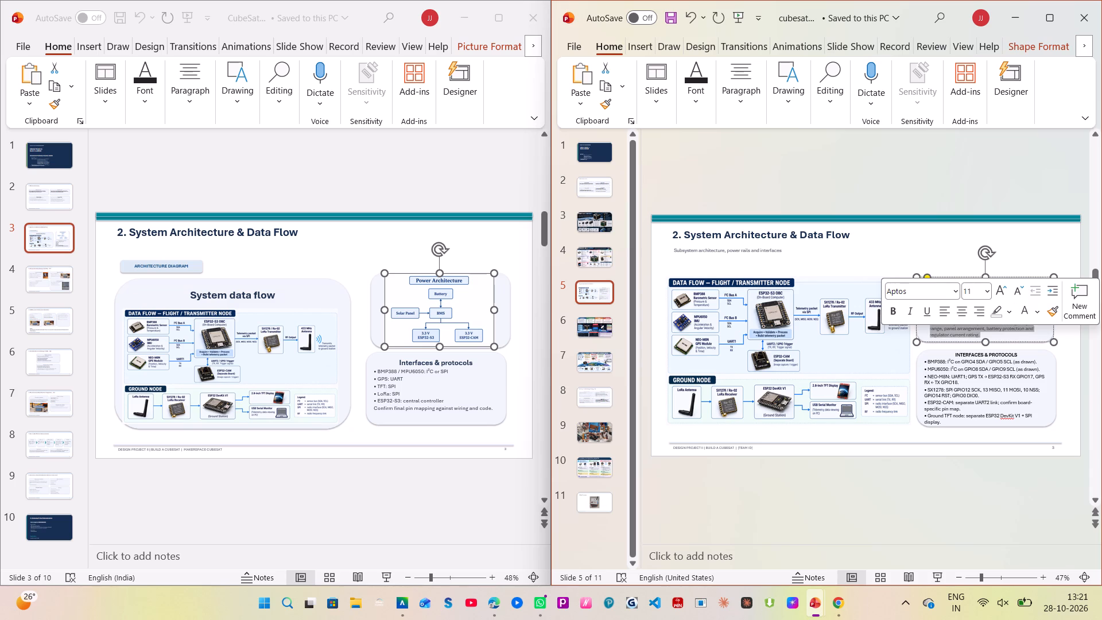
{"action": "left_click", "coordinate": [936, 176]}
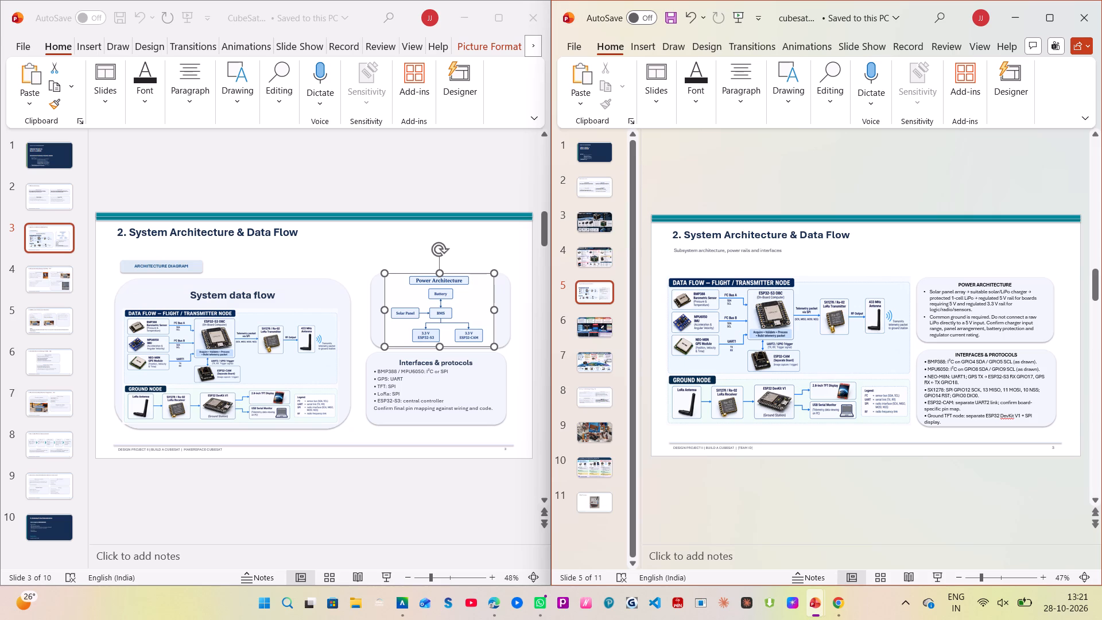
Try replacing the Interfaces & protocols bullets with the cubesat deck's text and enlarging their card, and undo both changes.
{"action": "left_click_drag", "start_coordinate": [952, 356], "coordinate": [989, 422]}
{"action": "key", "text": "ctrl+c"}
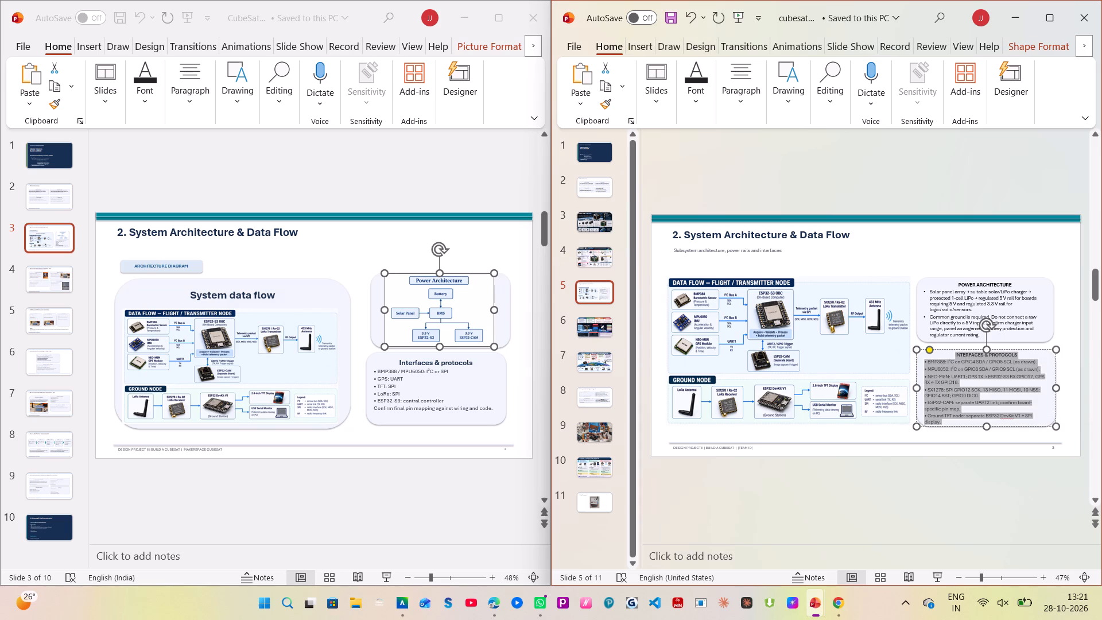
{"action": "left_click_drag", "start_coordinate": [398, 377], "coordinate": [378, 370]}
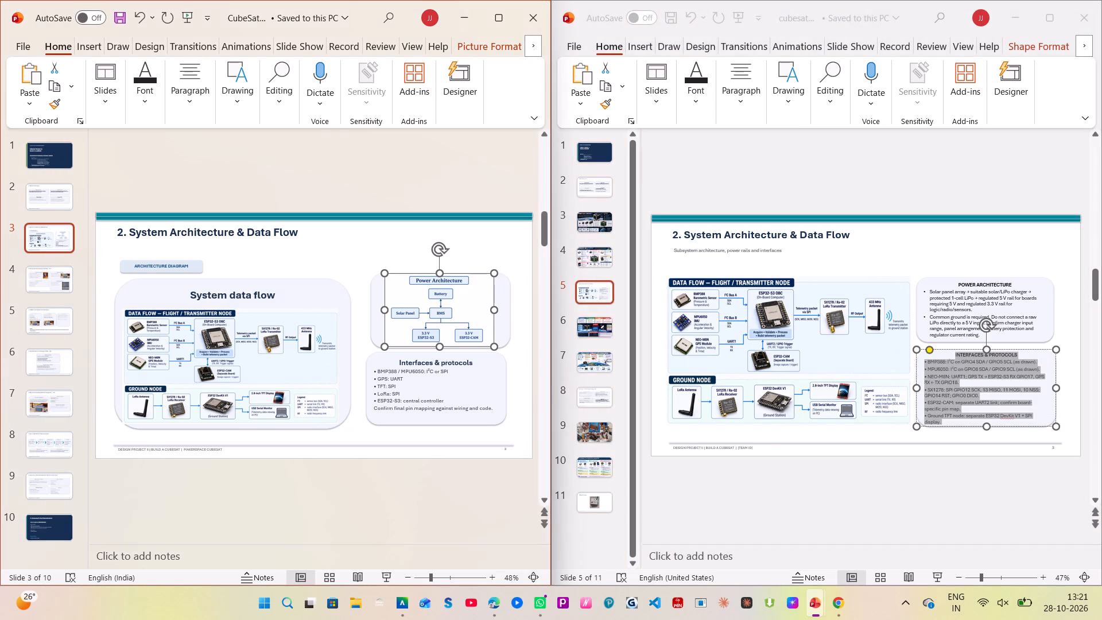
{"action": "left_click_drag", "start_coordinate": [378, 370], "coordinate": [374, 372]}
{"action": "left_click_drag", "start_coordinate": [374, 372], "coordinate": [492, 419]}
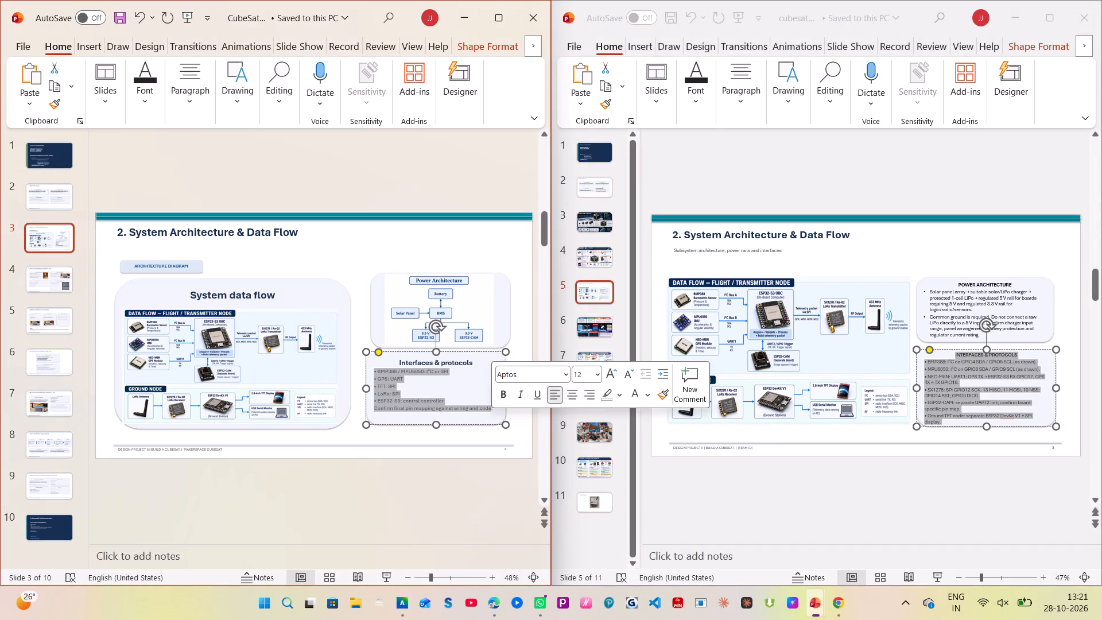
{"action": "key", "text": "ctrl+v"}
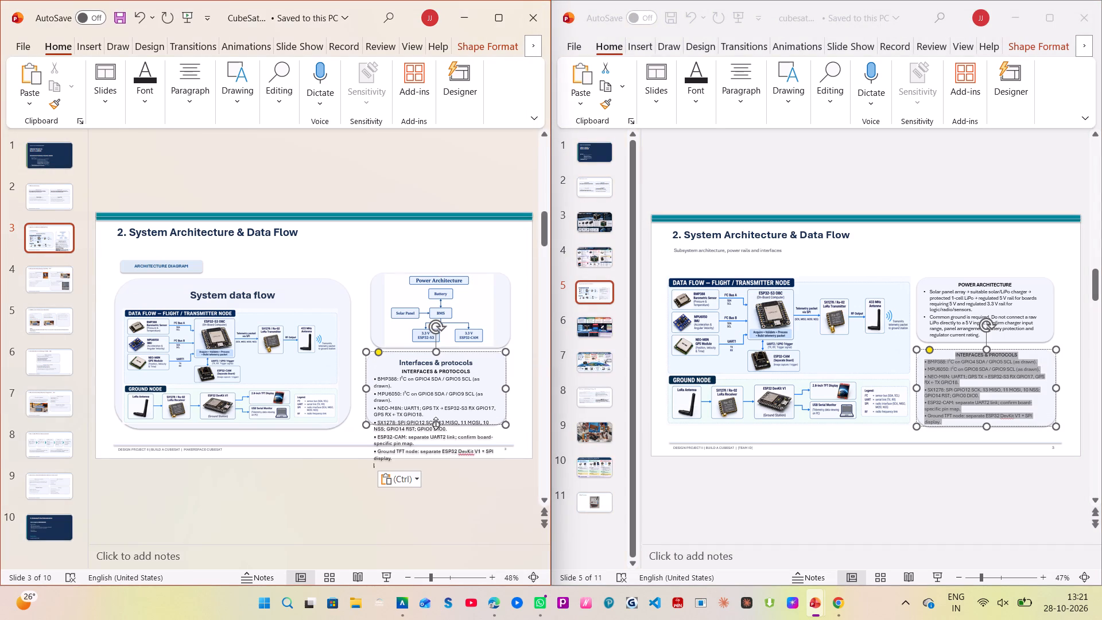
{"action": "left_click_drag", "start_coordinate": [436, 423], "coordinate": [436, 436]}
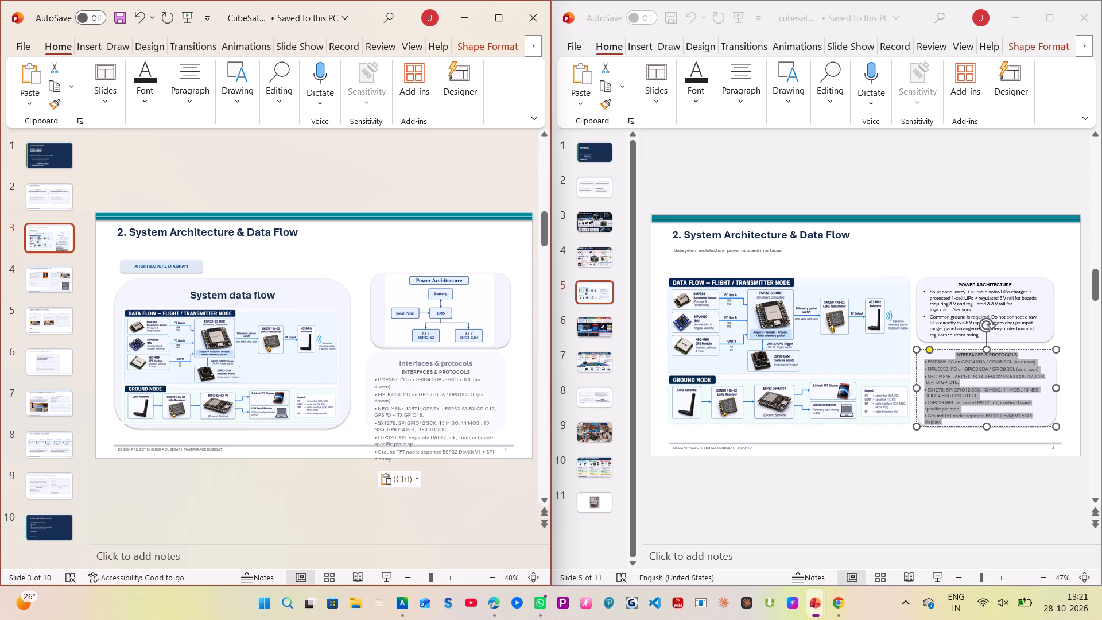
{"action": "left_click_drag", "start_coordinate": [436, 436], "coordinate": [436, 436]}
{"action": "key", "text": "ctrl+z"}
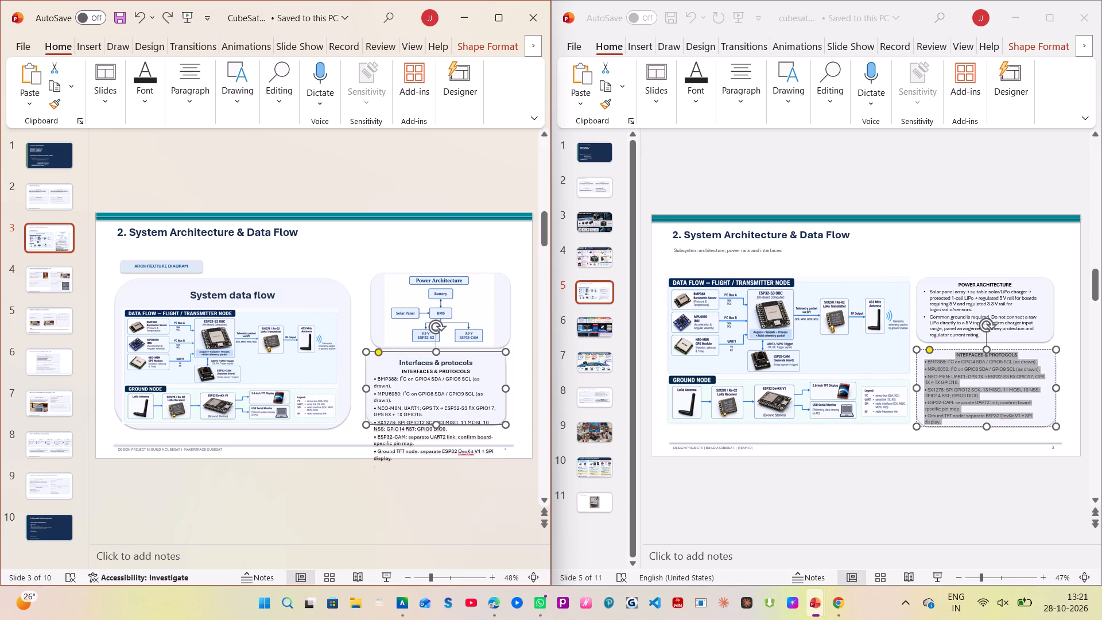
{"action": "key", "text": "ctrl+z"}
Change the BMP sensor model in the first Interfaces & protocols bullet to BMP280.
{"action": "left_click", "coordinate": [410, 394]}
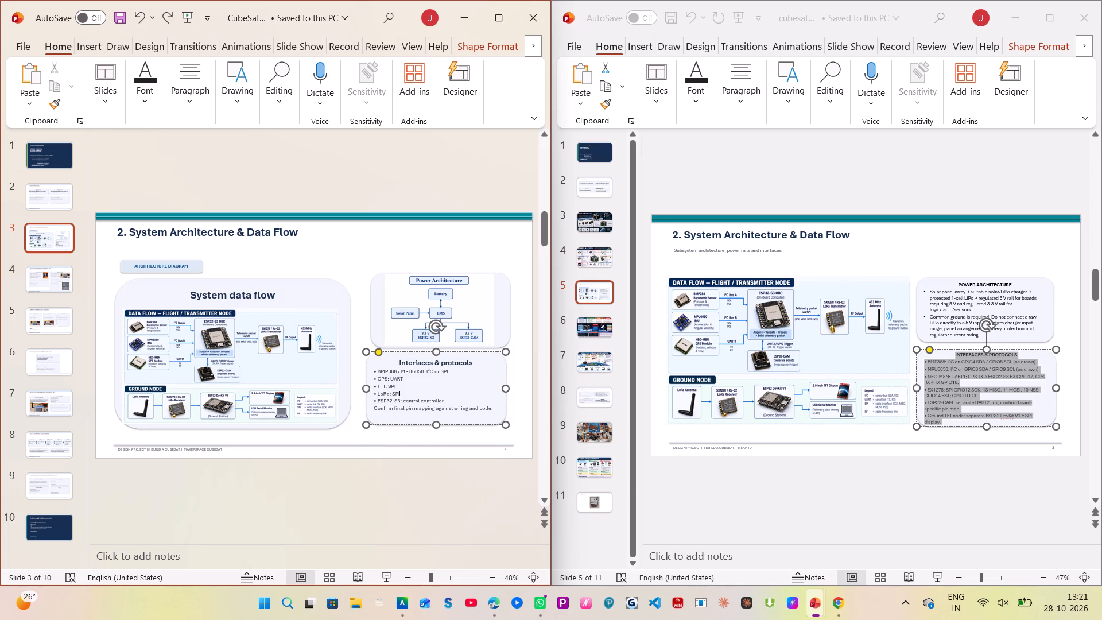
{"action": "left_click", "coordinate": [392, 372]}
{"action": "left_click", "coordinate": [392, 372]}
{"action": "key", "text": "Right"}
{"action": "key", "text": "BackSpace"}
{"action": "key", "text": "BackSpace"}
{"action": "type", "text": "280"}
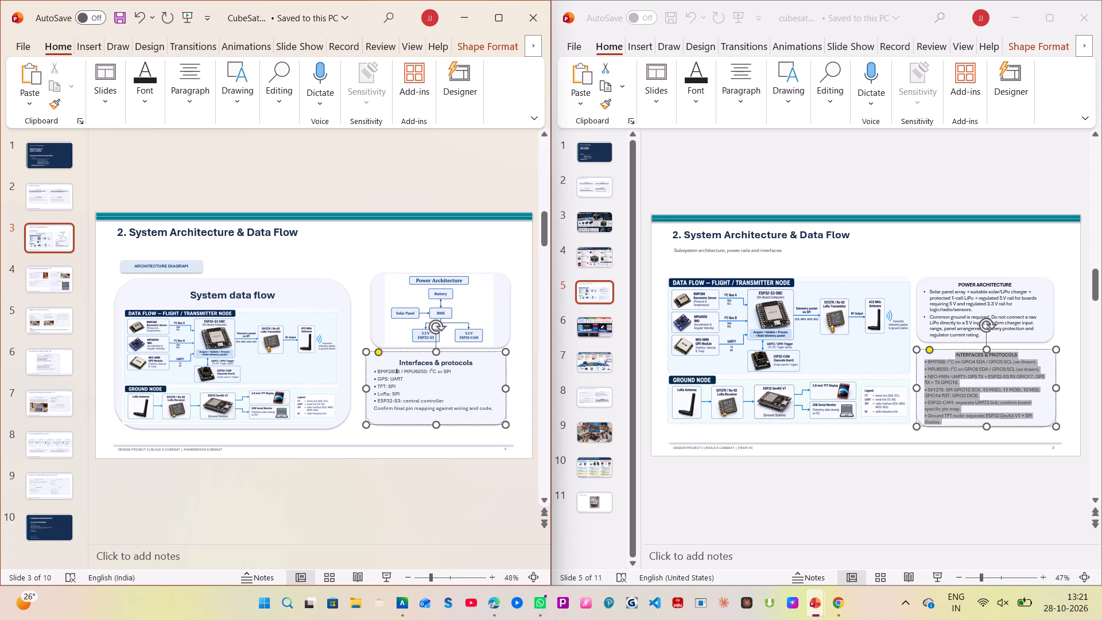
{"action": "key", "text": "Right"}
{"action": "key", "text": "BackSpace"}
Show the edited deck's slide 4, Component Interfacing & Testing — IA2.
{"action": "left_click", "coordinate": [856, 475]}
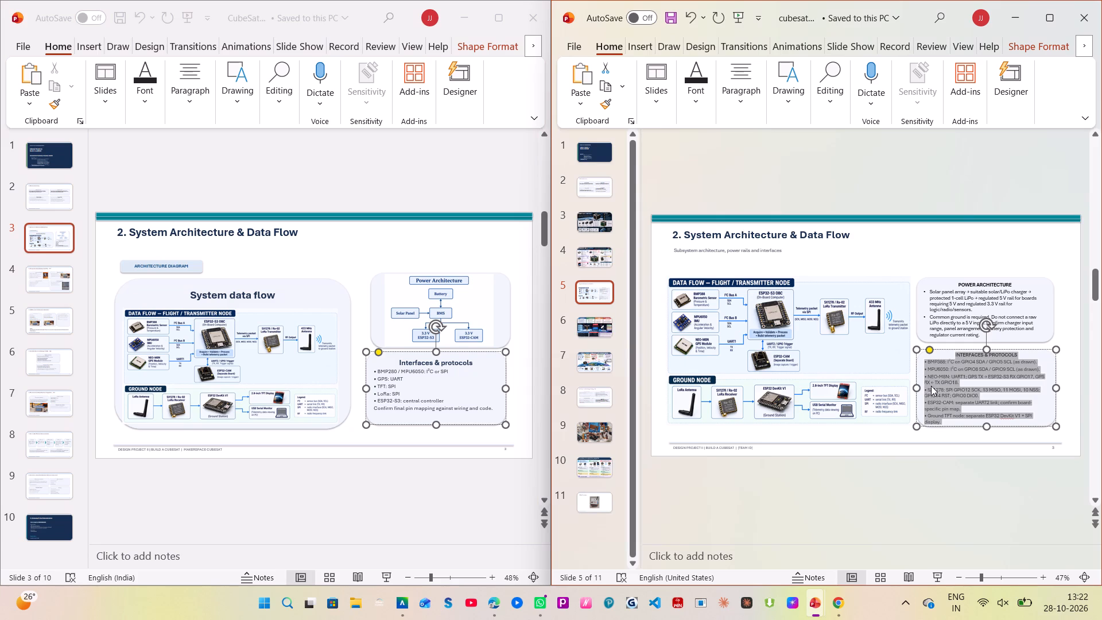
{"action": "left_click", "coordinate": [969, 359]}
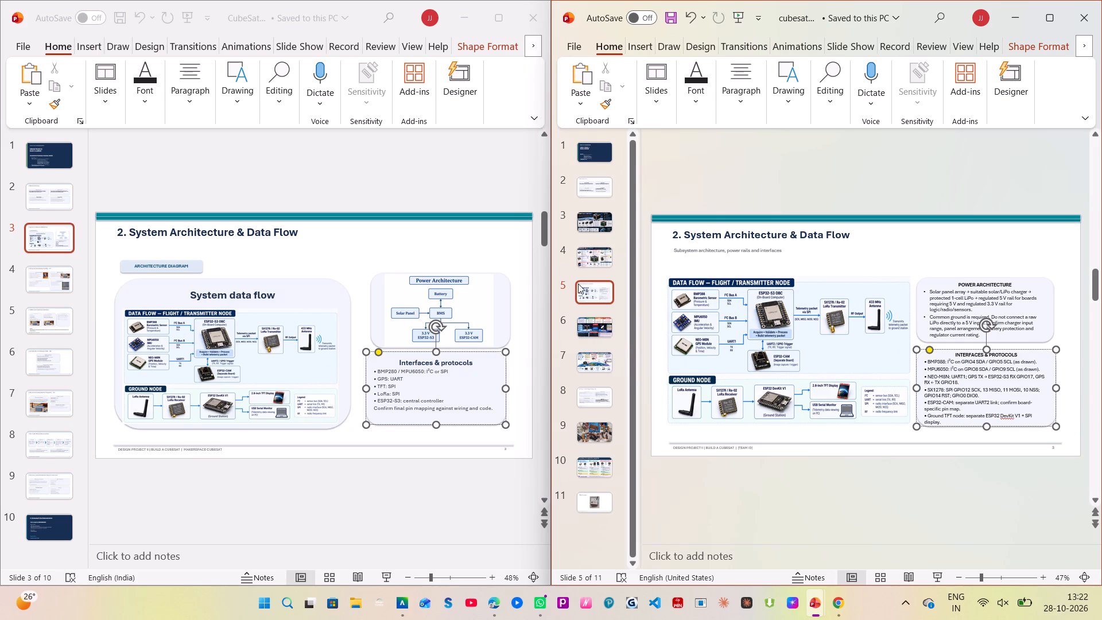
{"action": "left_click", "coordinate": [59, 280]}
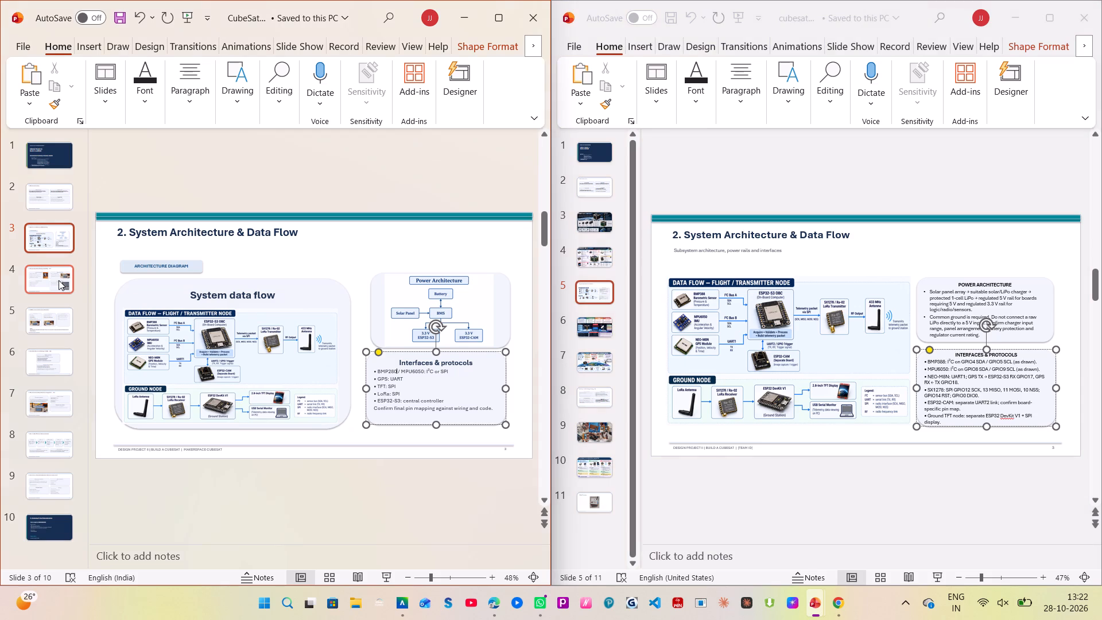
{"action": "left_click", "coordinate": [53, 275]}
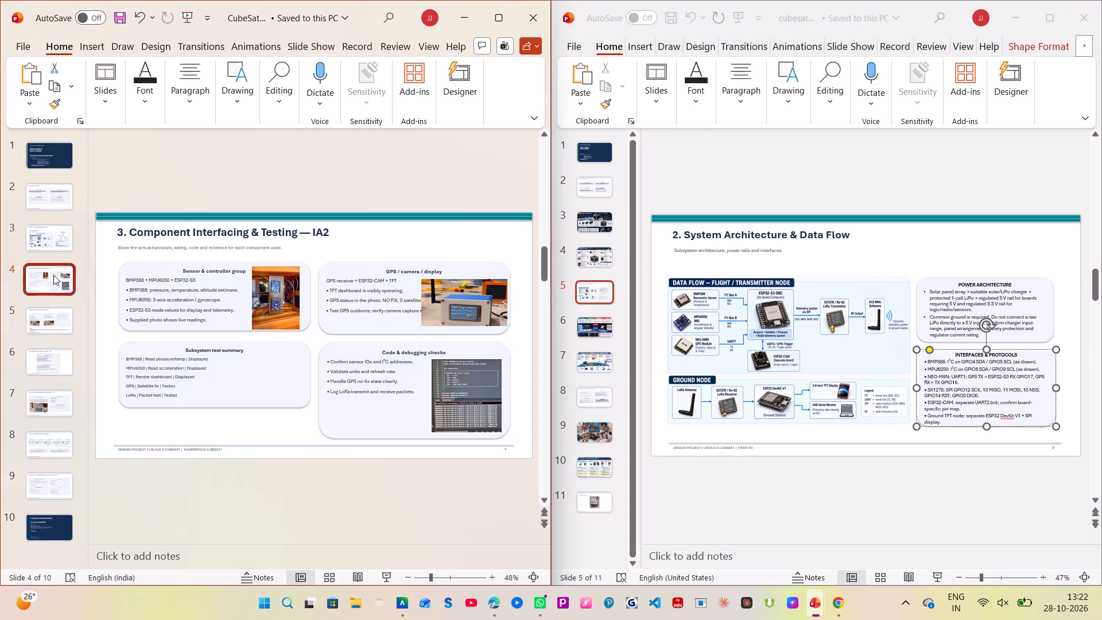
Show slide 8, Component Interfacing & Testing — IA2, in the cubesat presentation beside the edited deck.
{"action": "left_click", "coordinate": [592, 320]}
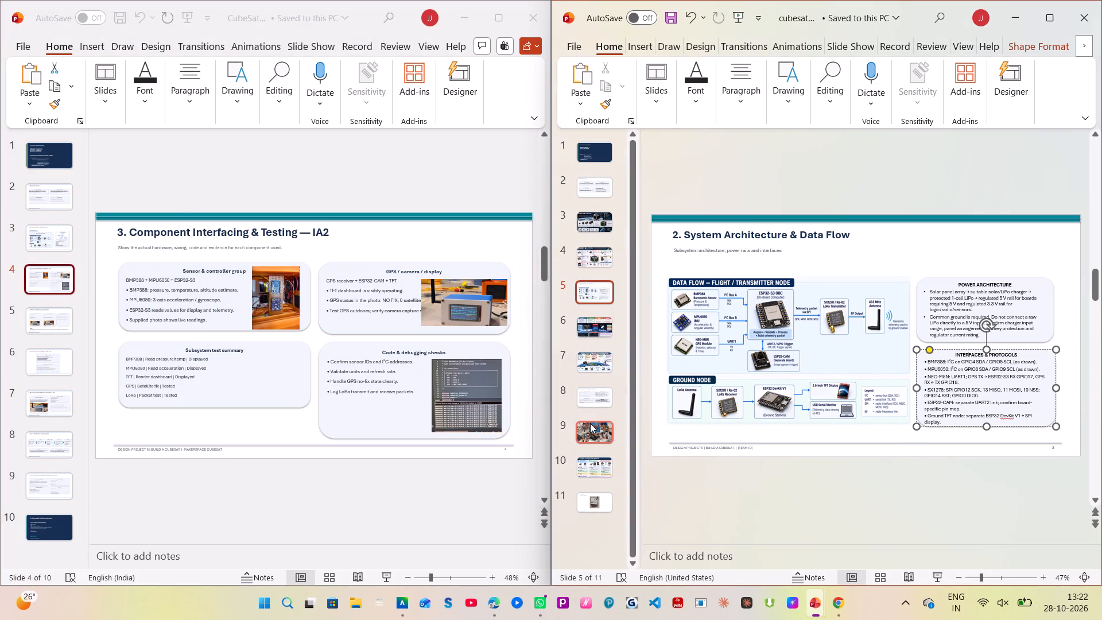
{"action": "left_click", "coordinate": [589, 399]}
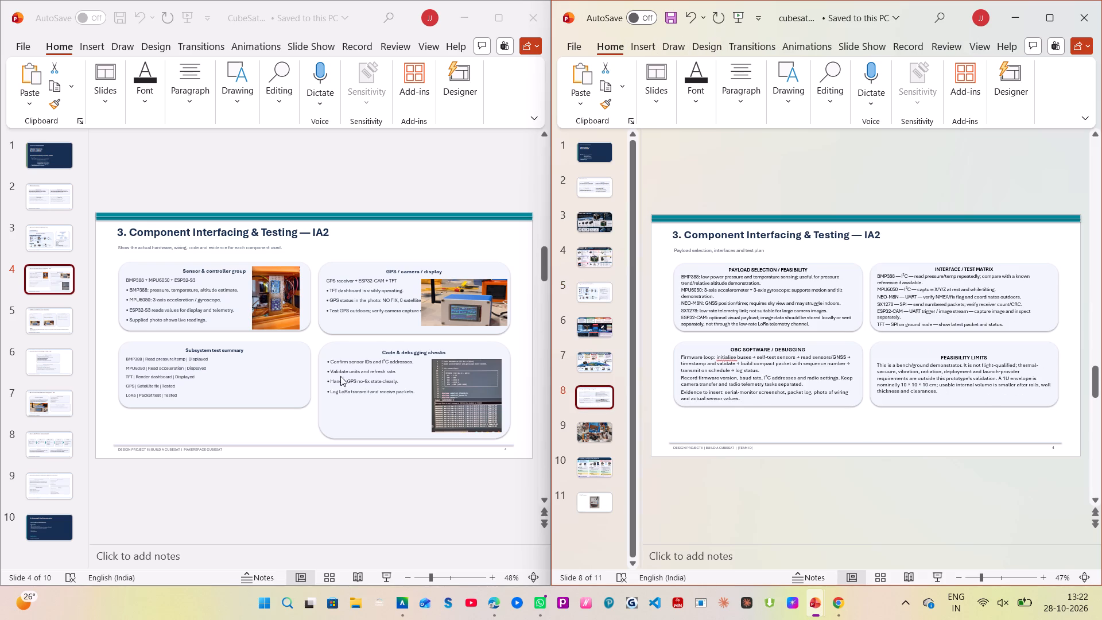
Change the BMP sensor model in the first line under the Sensor & controller group heading to BMP280.
{"action": "left_click", "coordinate": [143, 278]}
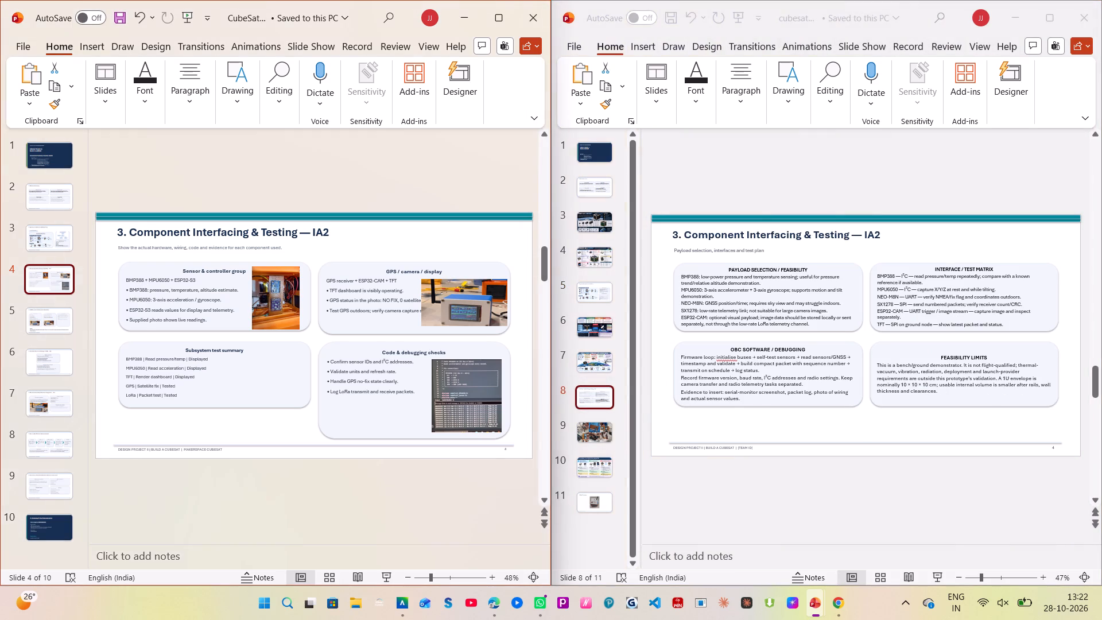
{"action": "left_click", "coordinate": [142, 279]}
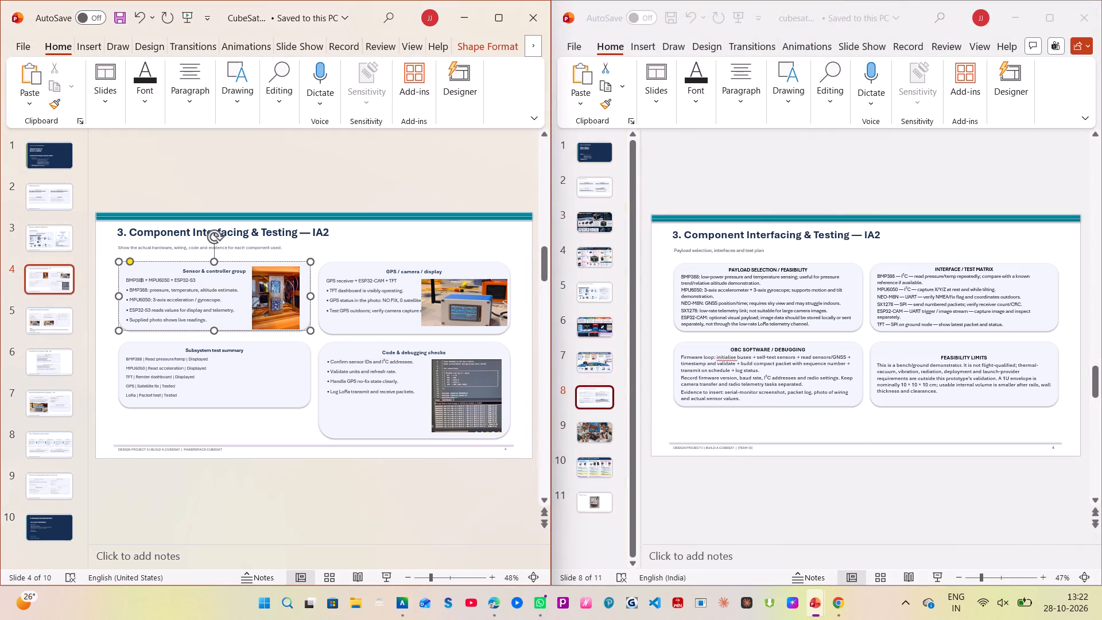
{"action": "key", "text": "Right"}
{"action": "key", "text": "BackSpace"}
{"action": "key", "text": "BackSpace"}
{"action": "key", "text": "BackSpace"}
{"action": "key", "text": "3"}
{"action": "key", "text": "BackSpace"}
{"action": "key", "text": "2"}
{"action": "type", "text": "80"}
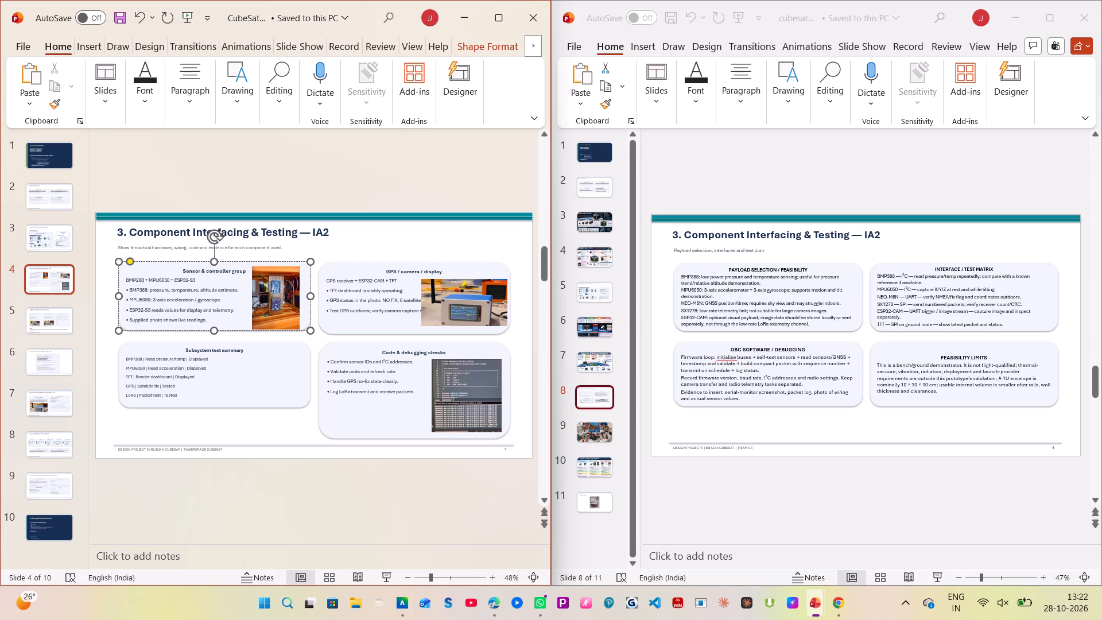
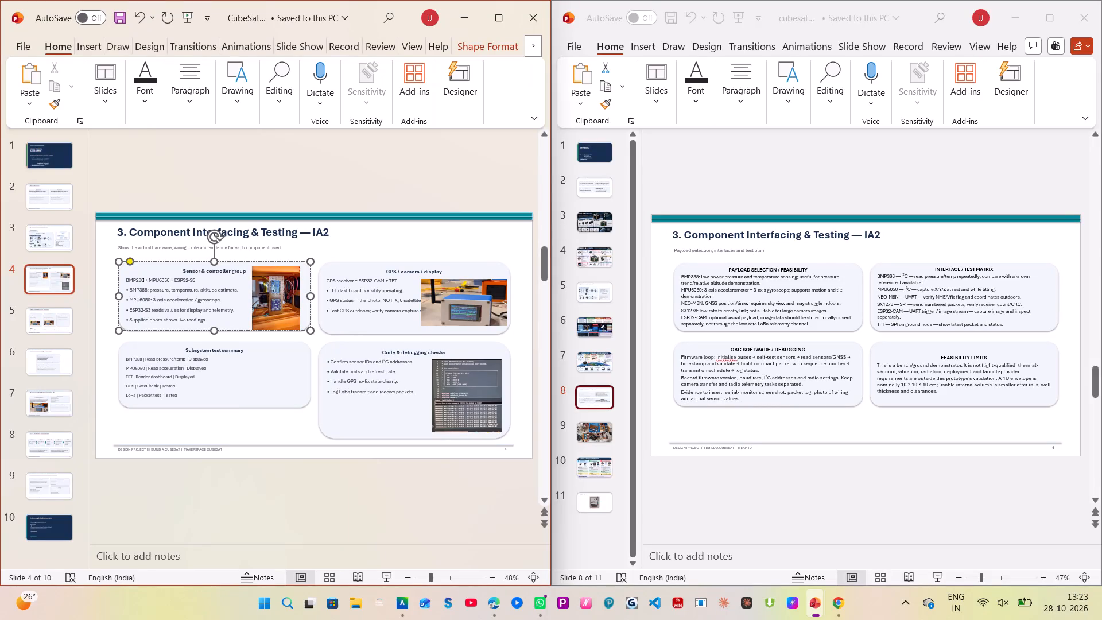
Replace the Sensor & controller group text on slide 4 with the PAYLOAD SELECTION / FEASIBILITY text from the cubesat presentation's slide 8.
{"action": "left_click", "coordinate": [766, 301]}
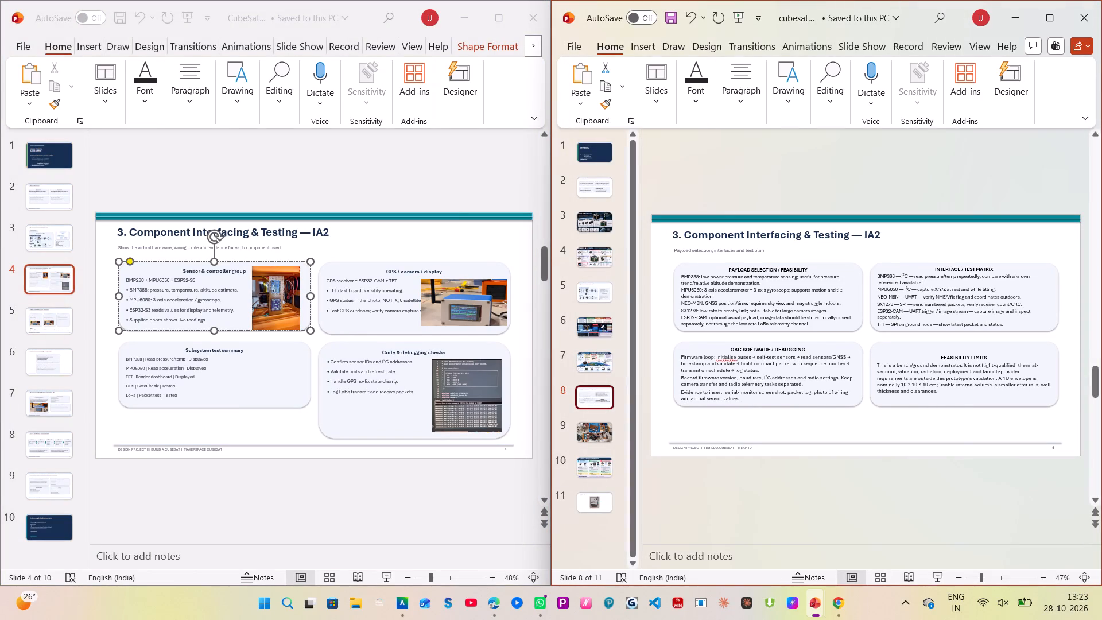
{"action": "left_click_drag", "start_coordinate": [709, 271], "coordinate": [762, 294]}
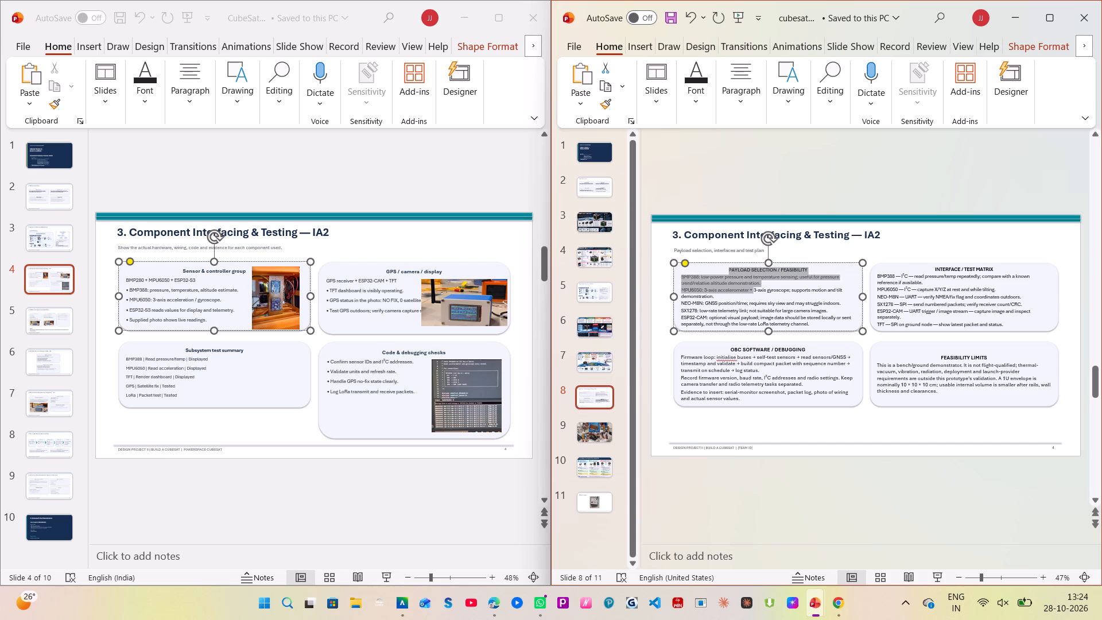
{"action": "left_click_drag", "start_coordinate": [762, 294], "coordinate": [837, 327]}
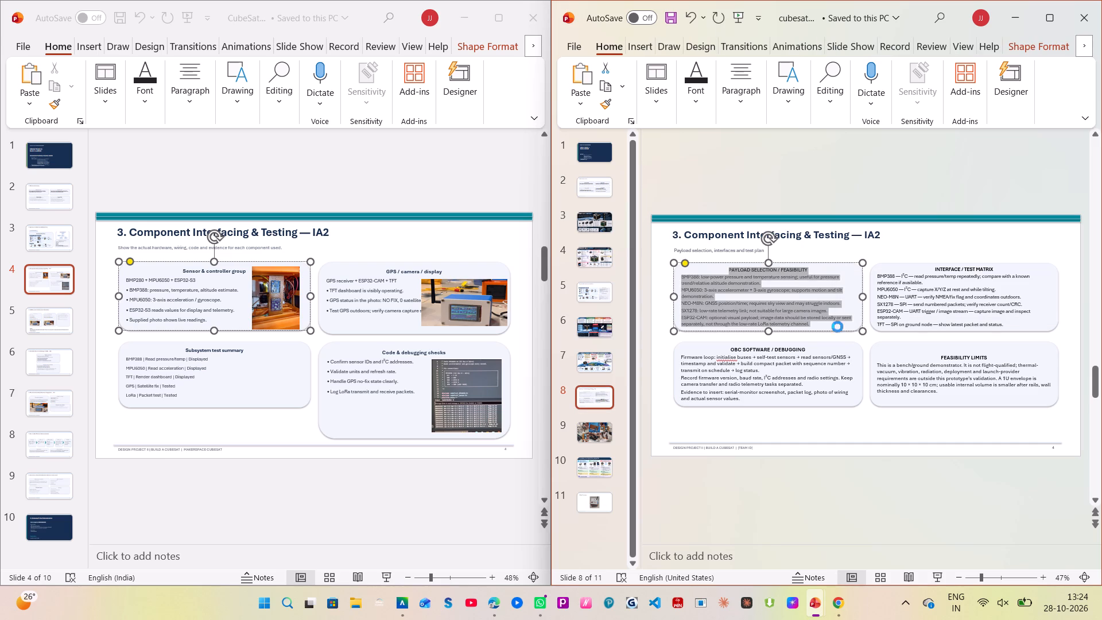
{"action": "key", "text": "ctrl+c"}
{"action": "left_click", "coordinate": [177, 270]}
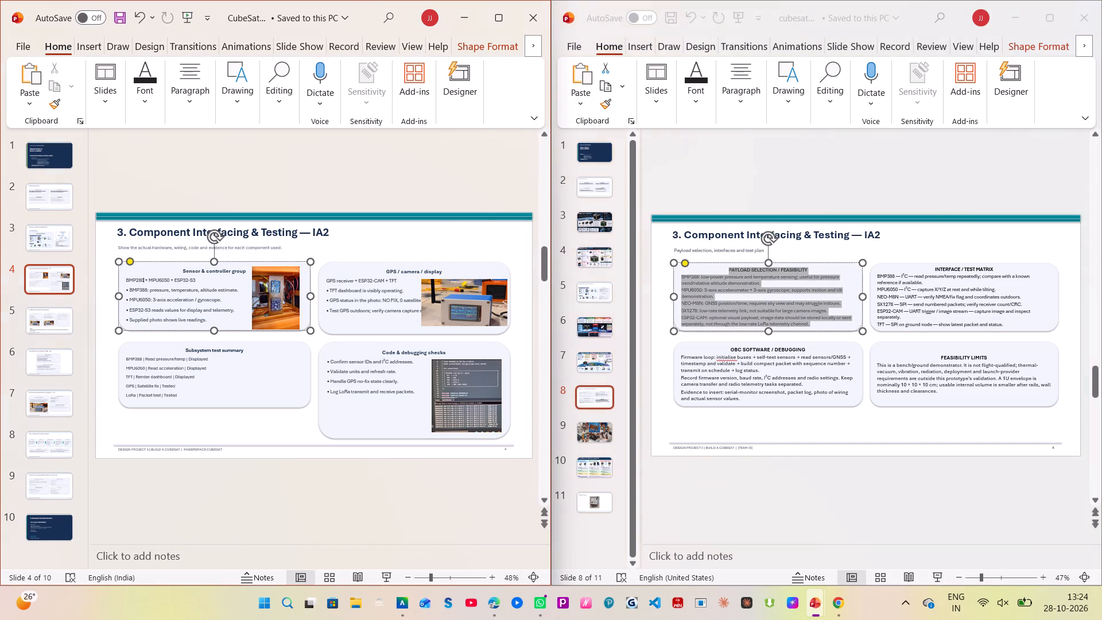
{"action": "left_click_drag", "start_coordinate": [179, 269], "coordinate": [286, 316]}
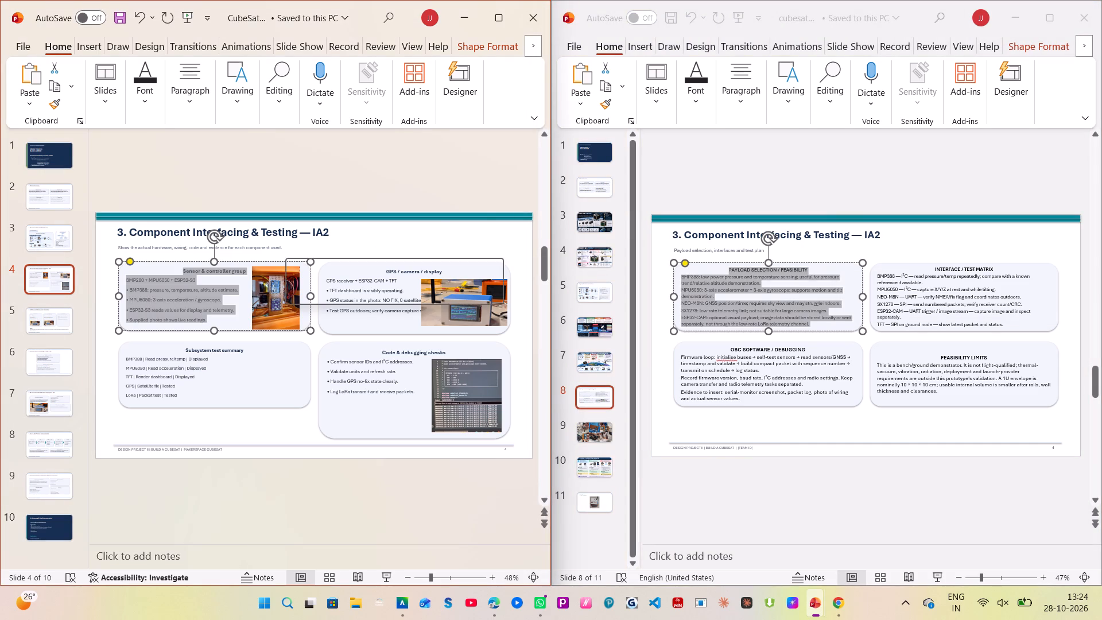
{"action": "key", "text": "ctrl+v"}
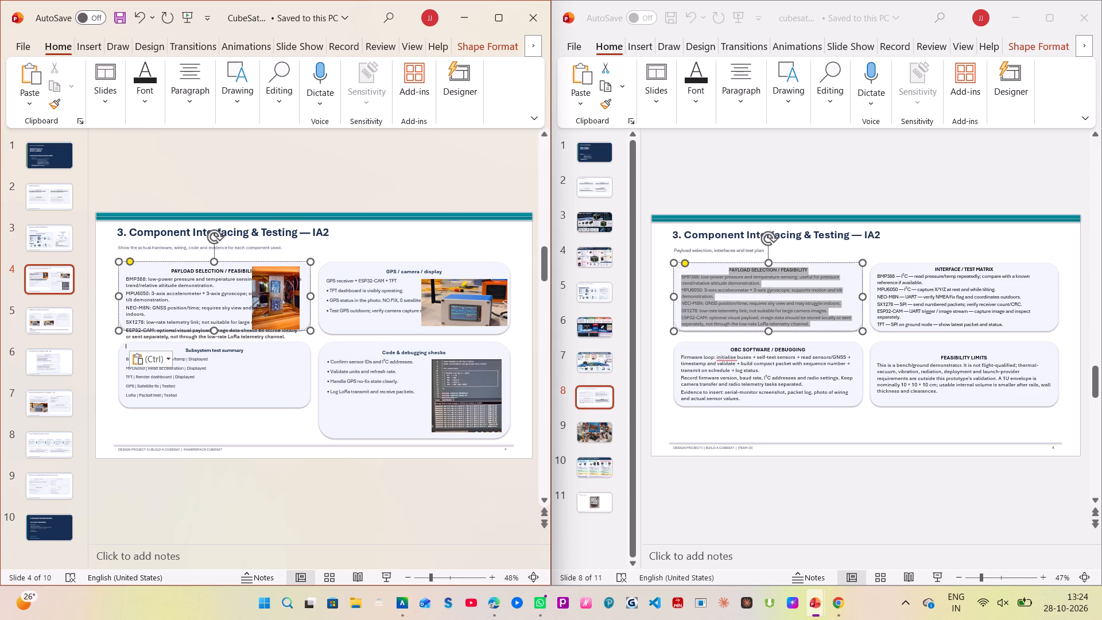
Extend the PAYLOAD SELECTION / FEASIBILITY box downward to fit its text and lower the Subsystem test summary box's top and bottom edges.
{"action": "left_click_drag", "start_coordinate": [212, 329], "coordinate": [210, 343]}
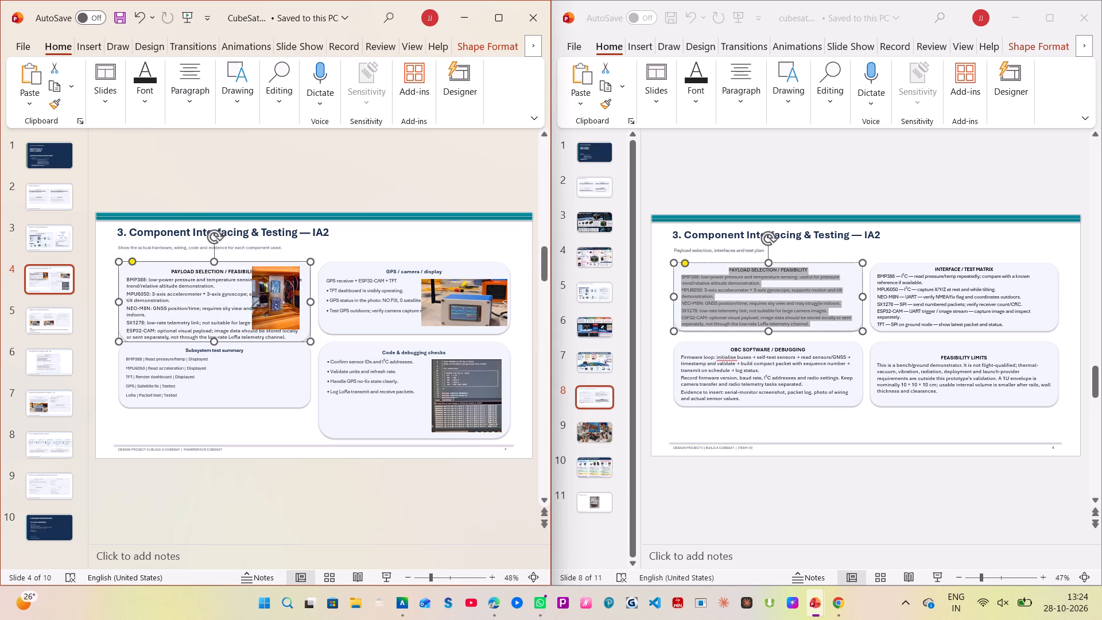
{"action": "left_click", "coordinate": [215, 383]}
{"action": "left_click_drag", "start_coordinate": [216, 341], "coordinate": [215, 354]}
{"action": "left_click_drag", "start_coordinate": [215, 408], "coordinate": [214, 420]}
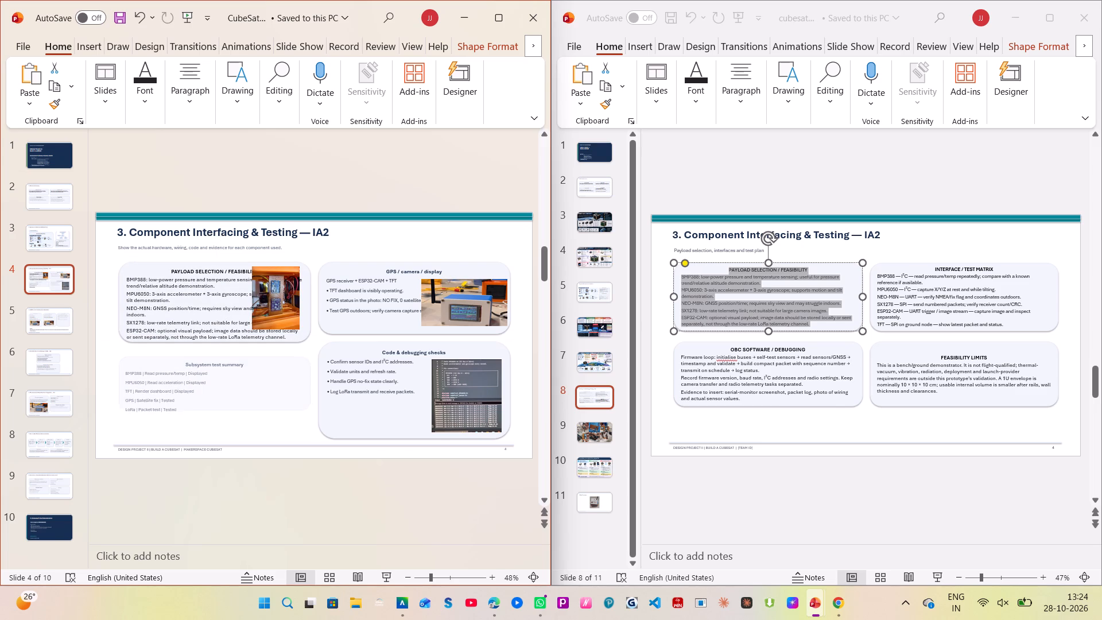
{"action": "left_click_drag", "start_coordinate": [214, 420], "coordinate": [205, 435]}
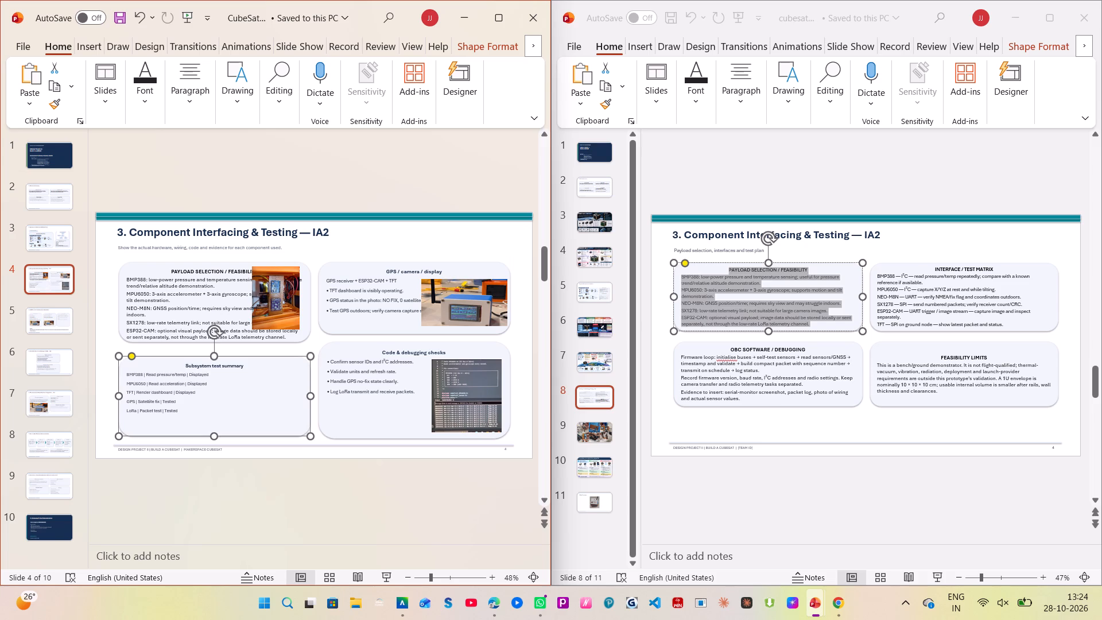
Delete the hardware photo covering the PAYLOAD SELECTION / FEASIBILITY text.
{"action": "left_click", "coordinate": [197, 316]}
{"action": "left_click", "coordinate": [282, 319]}
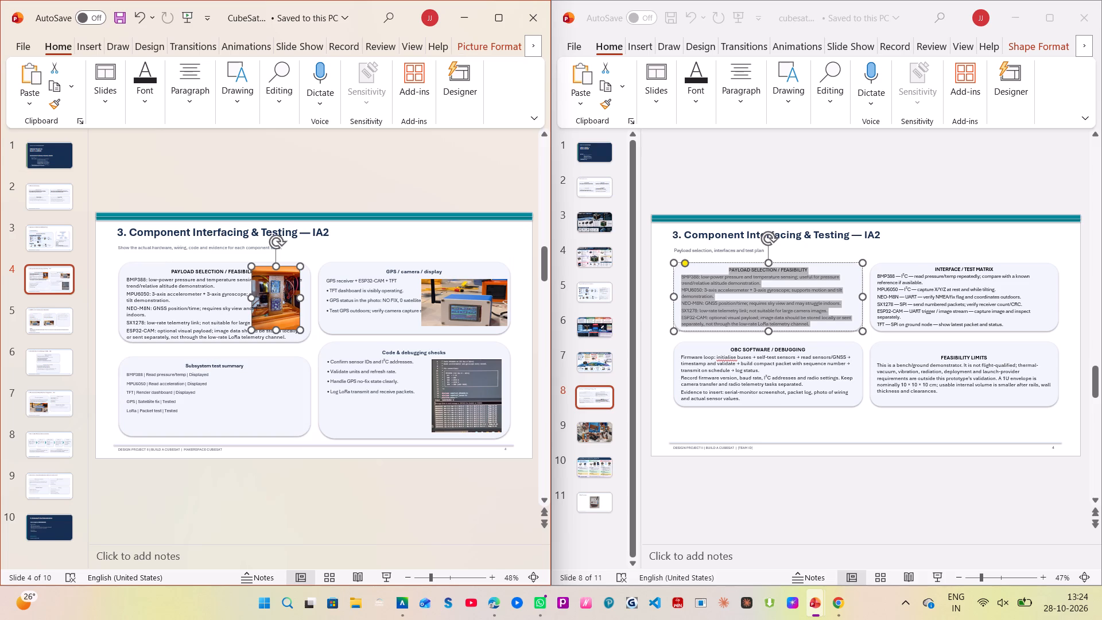
{"action": "left_click", "coordinate": [282, 319]}
{"action": "key", "text": "BackSpace"}
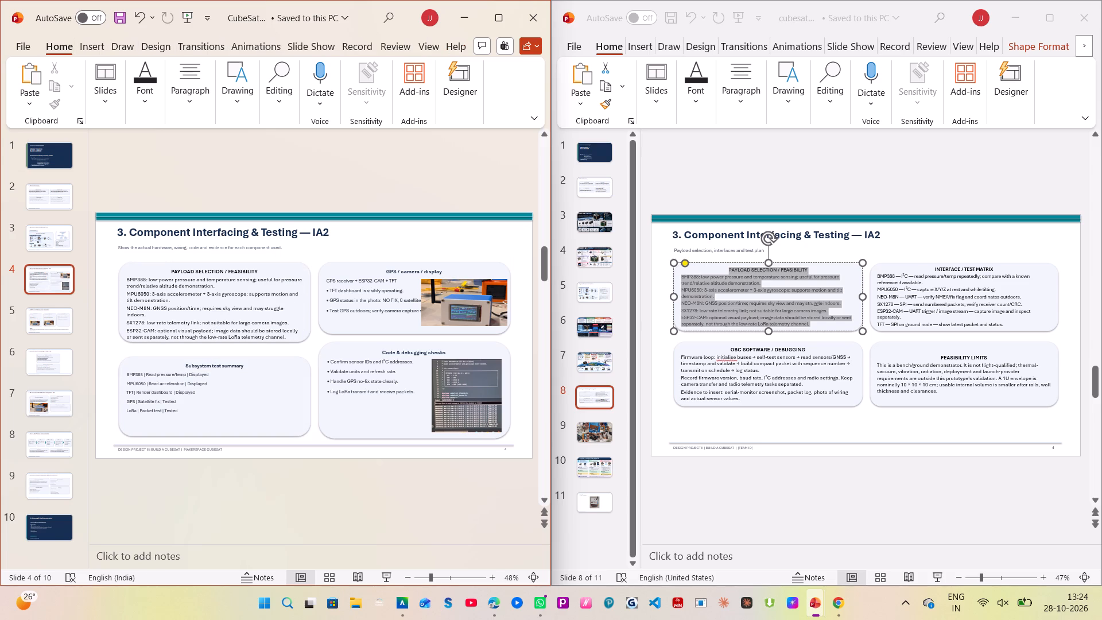
Change the BMP sensor model in the first PAYLOAD SELECTION / FEASIBILITY line to BMP280.
{"action": "left_click", "coordinate": [143, 281]}
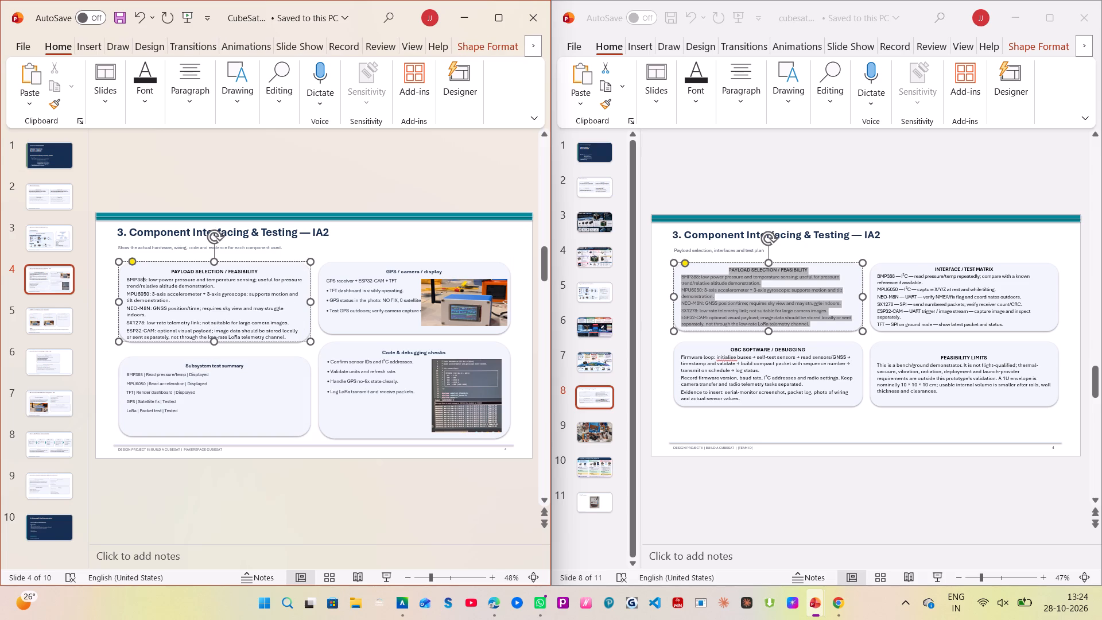
{"action": "key", "text": "Right"}
{"action": "key", "text": "BackSpace"}
{"action": "key", "text": "BackSpace"}
{"action": "key", "text": "BackSpace"}
{"action": "type", "text": "280"}
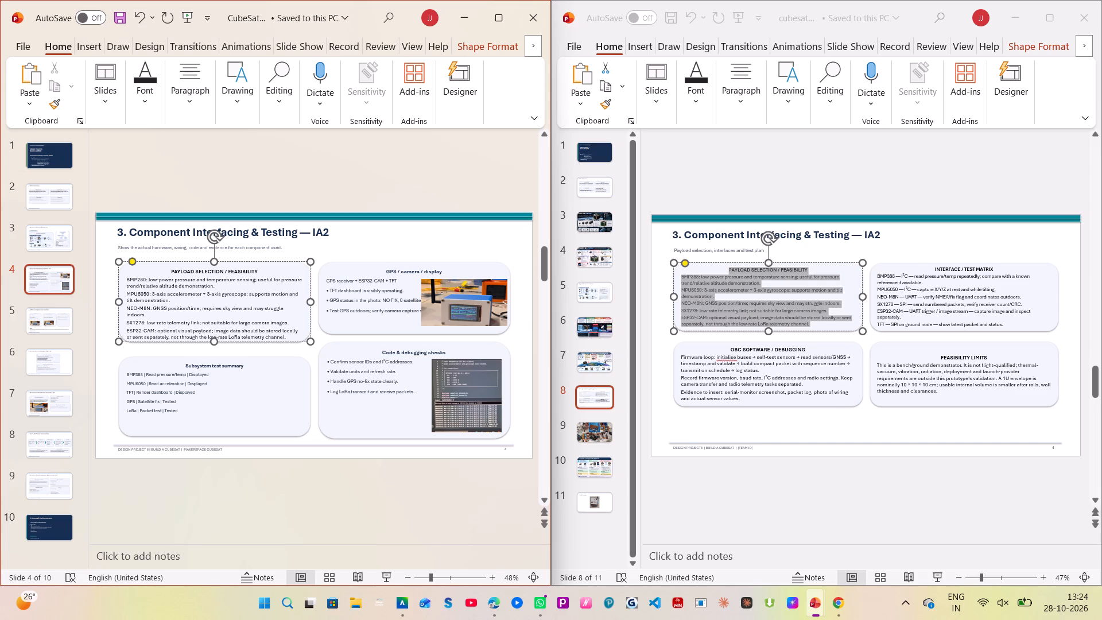
Extend the PAYLOAD SELECTION / FEASIBILITY box's bottom edge slightly further down, keeping it above the Subsystem test summary box.
{"action": "left_click_drag", "start_coordinate": [215, 341], "coordinate": [215, 348]}
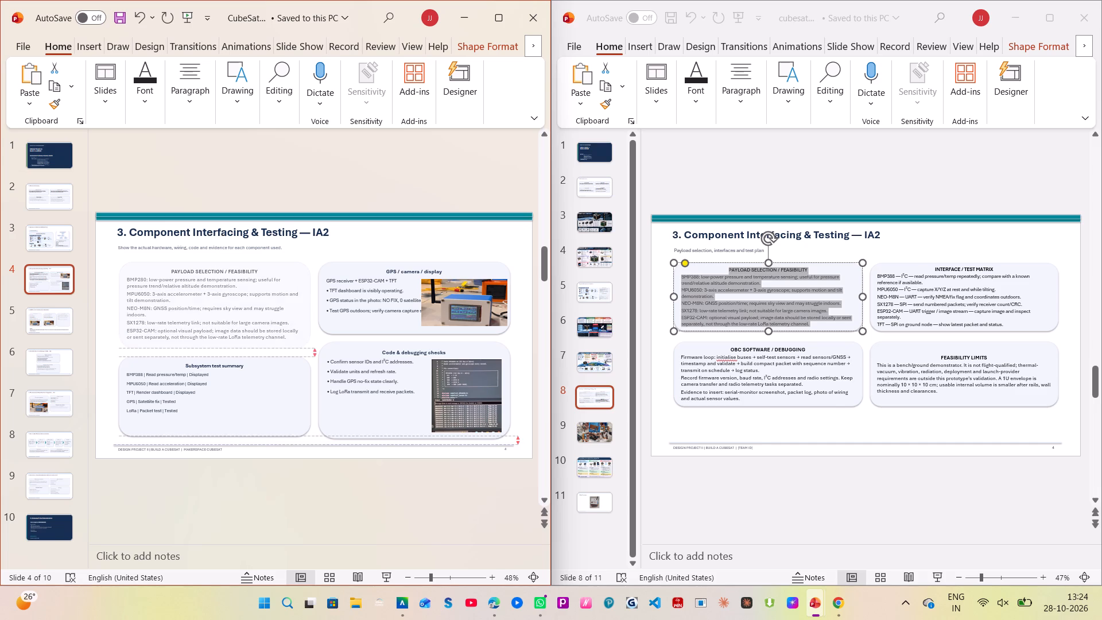
{"action": "left_click_drag", "start_coordinate": [215, 348], "coordinate": [214, 346]}
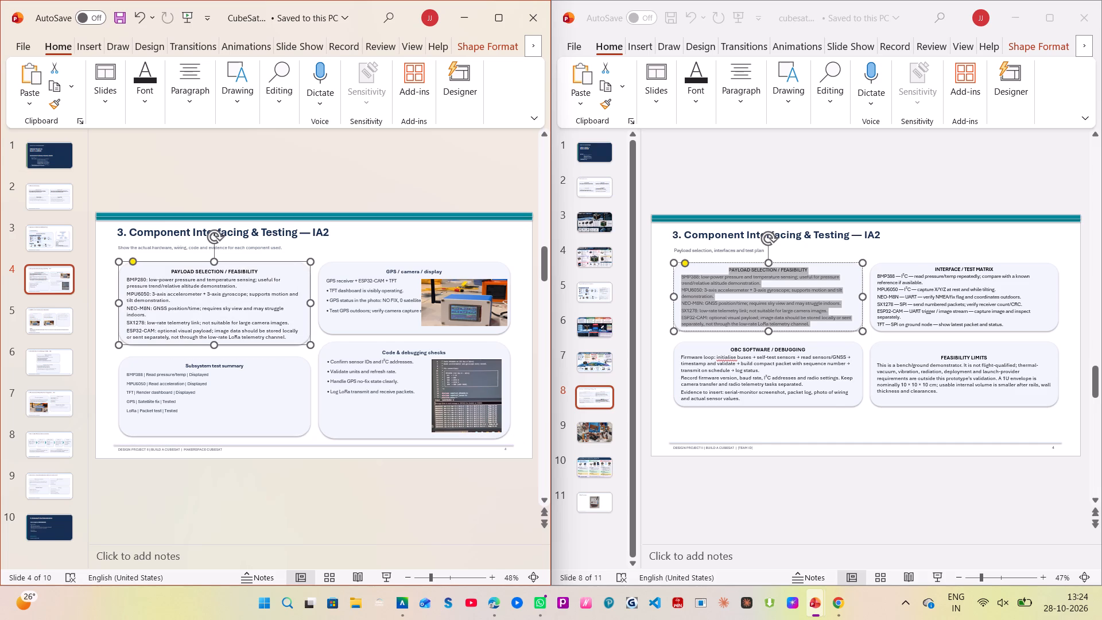
Replace the GPS / camera / display text on slide 4 with the INTERFACE / TEST MATRIX text from the cubesat presentation's slide 8.
{"action": "left_click", "coordinate": [363, 297]}
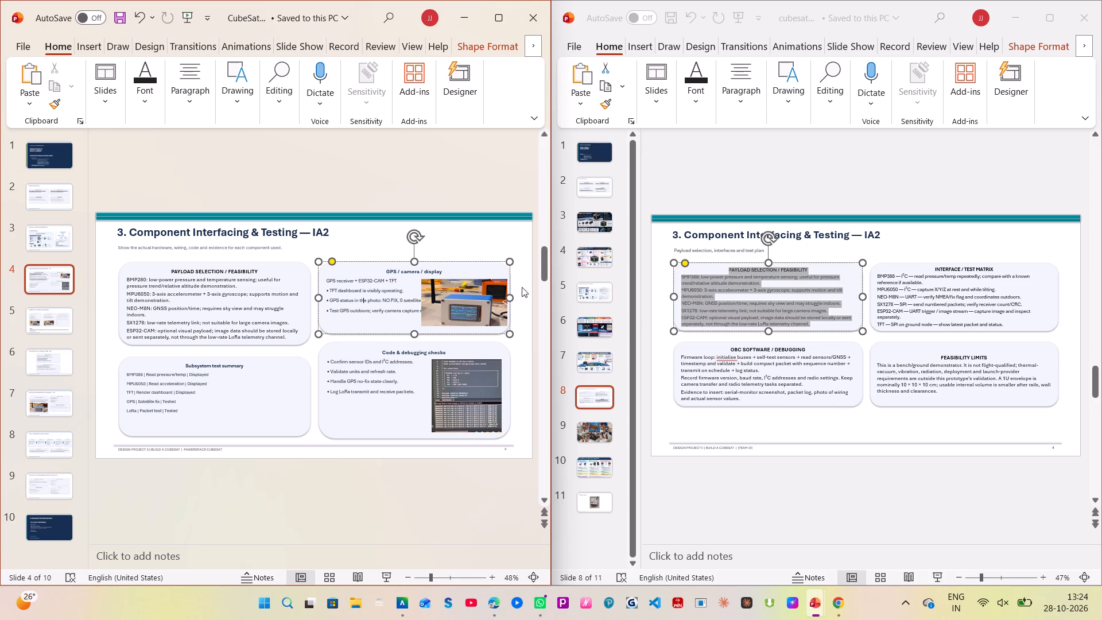
{"action": "left_click", "coordinate": [979, 300]}
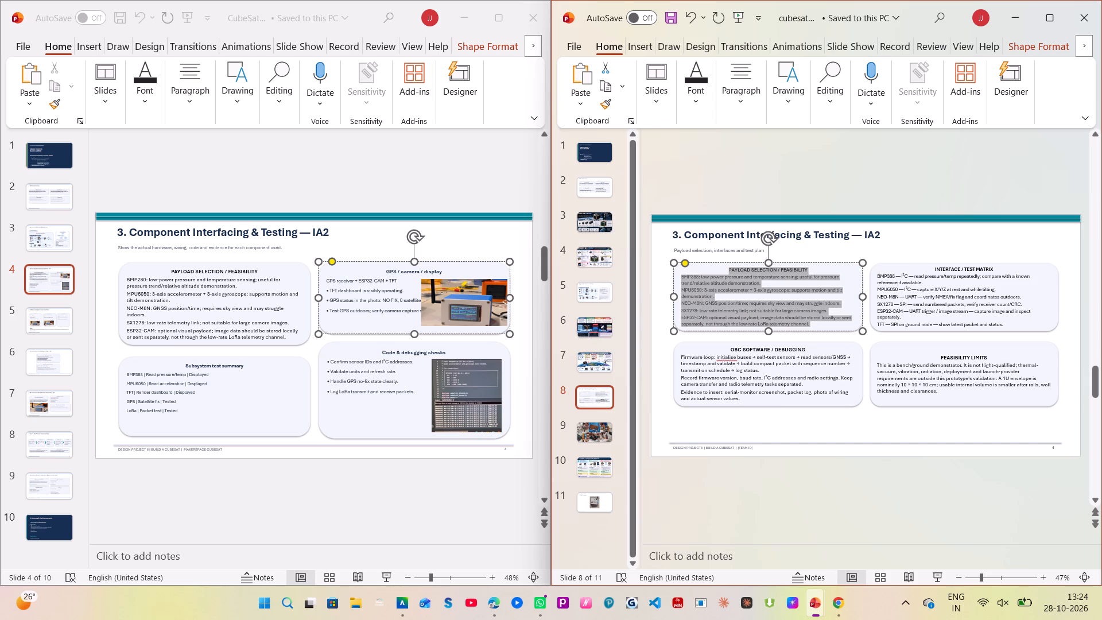
{"action": "left_click_drag", "start_coordinate": [893, 273], "coordinate": [1007, 332]}
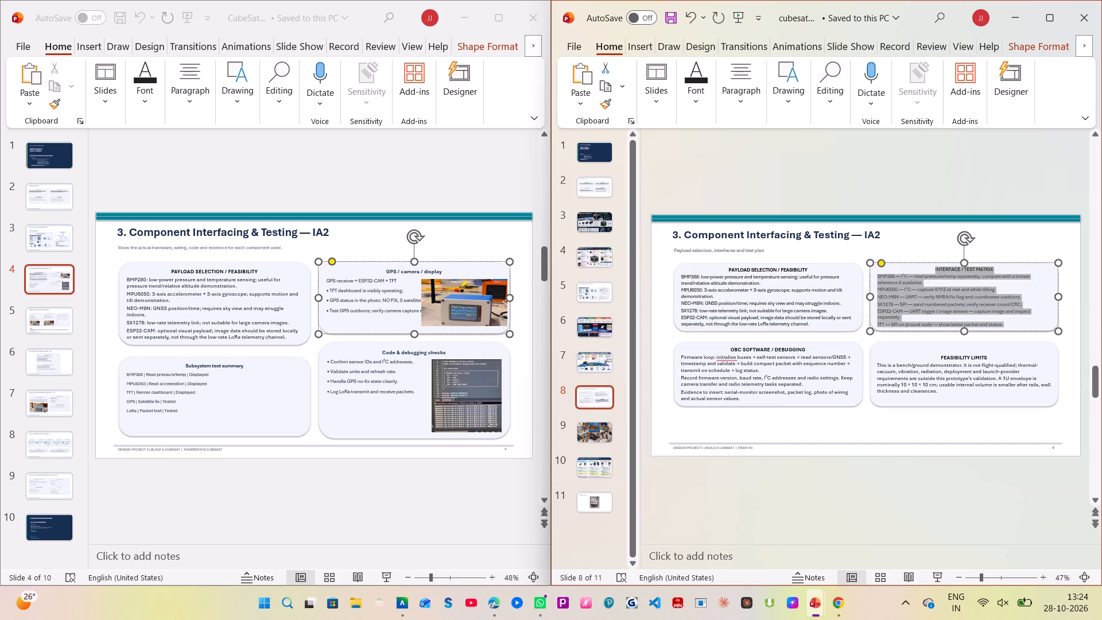
{"action": "left_click_drag", "start_coordinate": [1007, 332], "coordinate": [1010, 334]}
{"action": "key", "text": "ctrl+c"}
{"action": "left_click", "coordinate": [385, 289]}
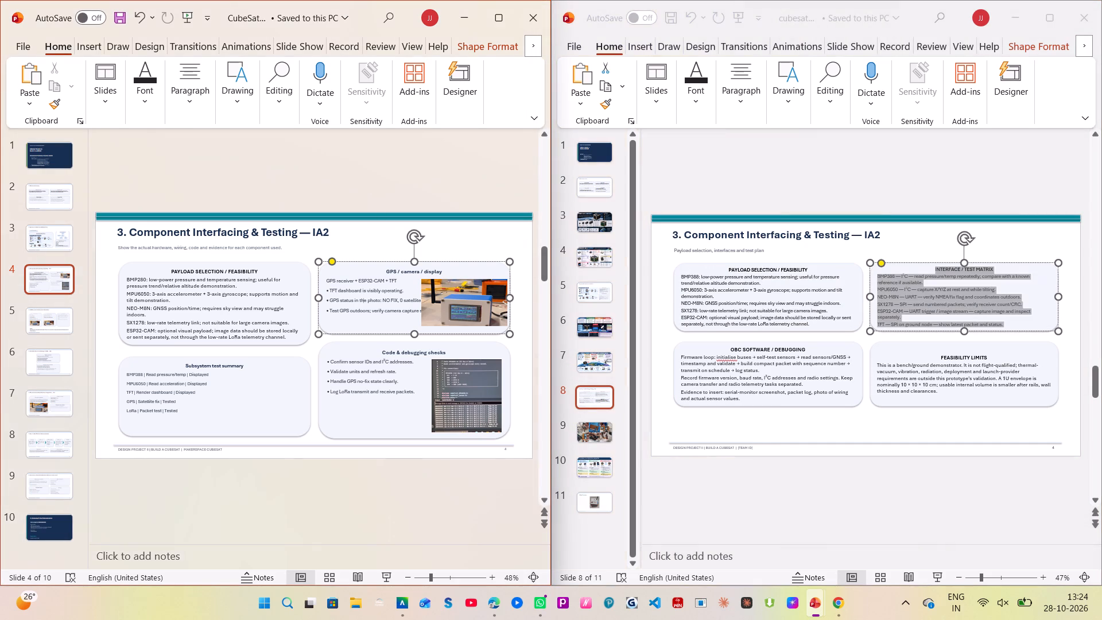
{"action": "left_click_drag", "start_coordinate": [381, 273], "coordinate": [488, 320]}
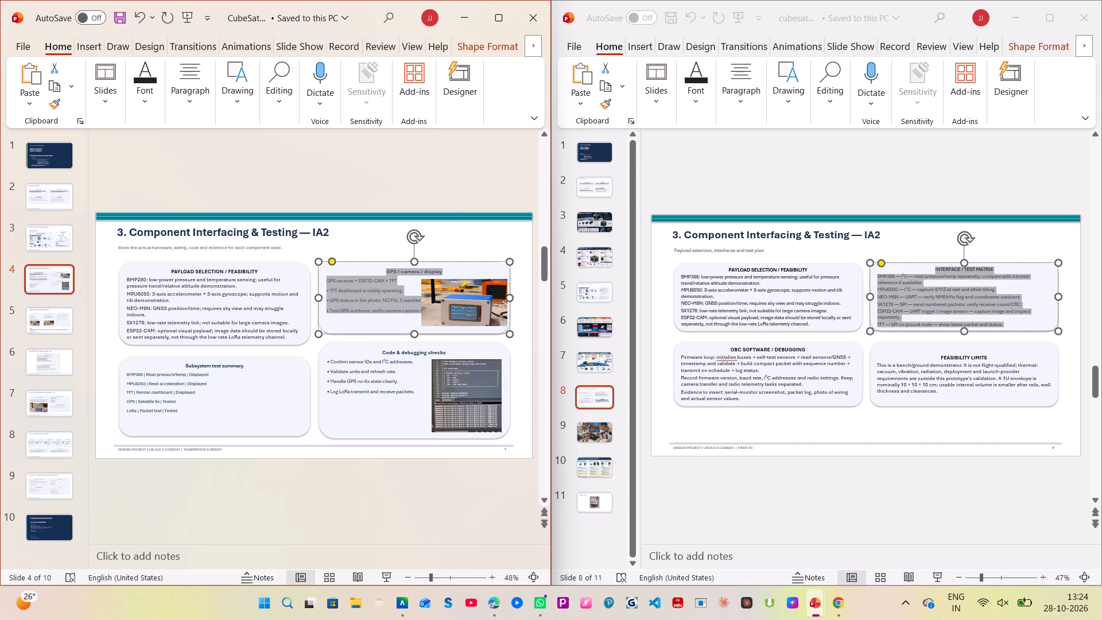
{"action": "key", "text": "ctrl+v"}
Delete the display device photo covering the INTERFACE / TEST MATRIX text.
{"action": "left_click", "coordinate": [472, 307]}
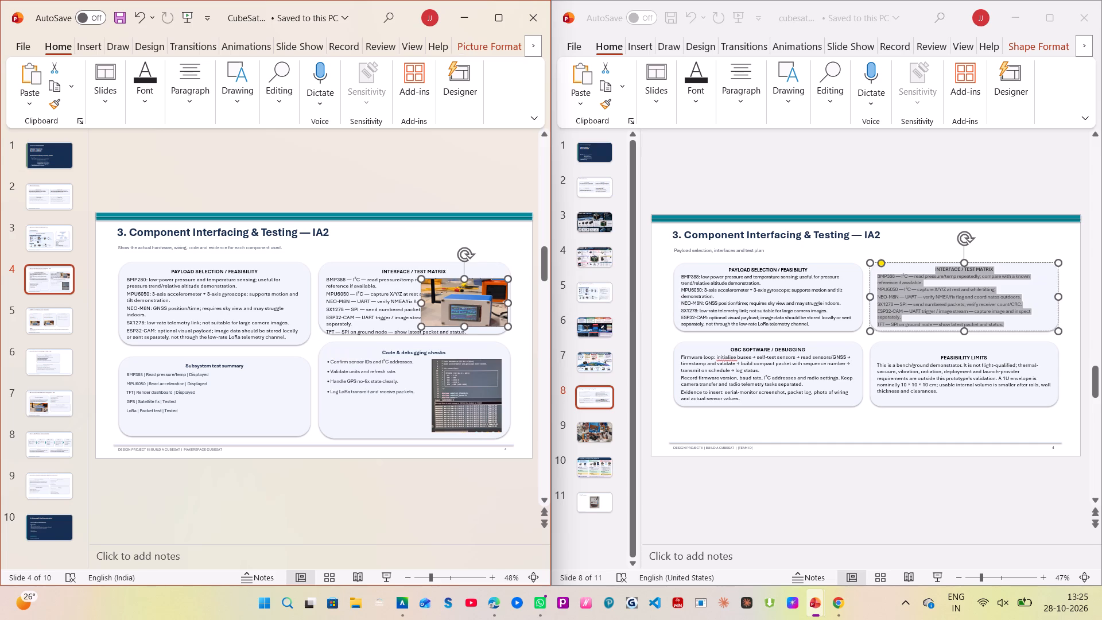
{"action": "key", "text": "BackSpace"}
Lower the top edge of the Code & debugging checks box to make room beneath the INTERFACE / TEST MATRIX box.
{"action": "left_click", "coordinate": [426, 319]}
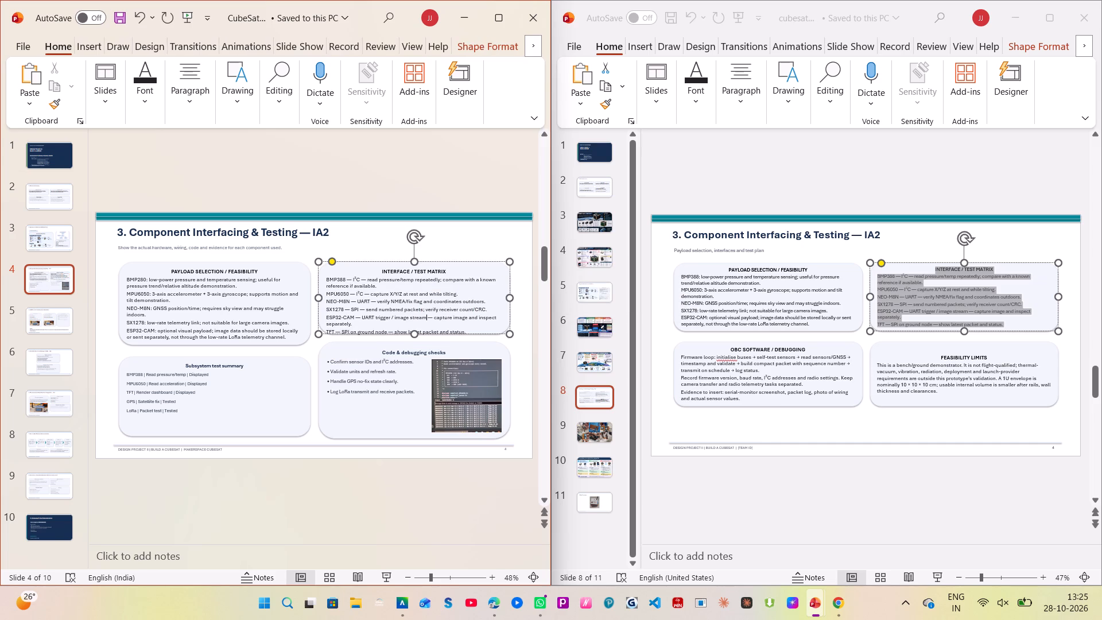
{"action": "left_click", "coordinate": [414, 334]}
{"action": "left_click", "coordinate": [426, 362]}
{"action": "left_click_drag", "start_coordinate": [413, 340], "coordinate": [420, 351]}
Delete the code screen picture from the Code & debugging checks box.
{"action": "left_click", "coordinate": [455, 383]}
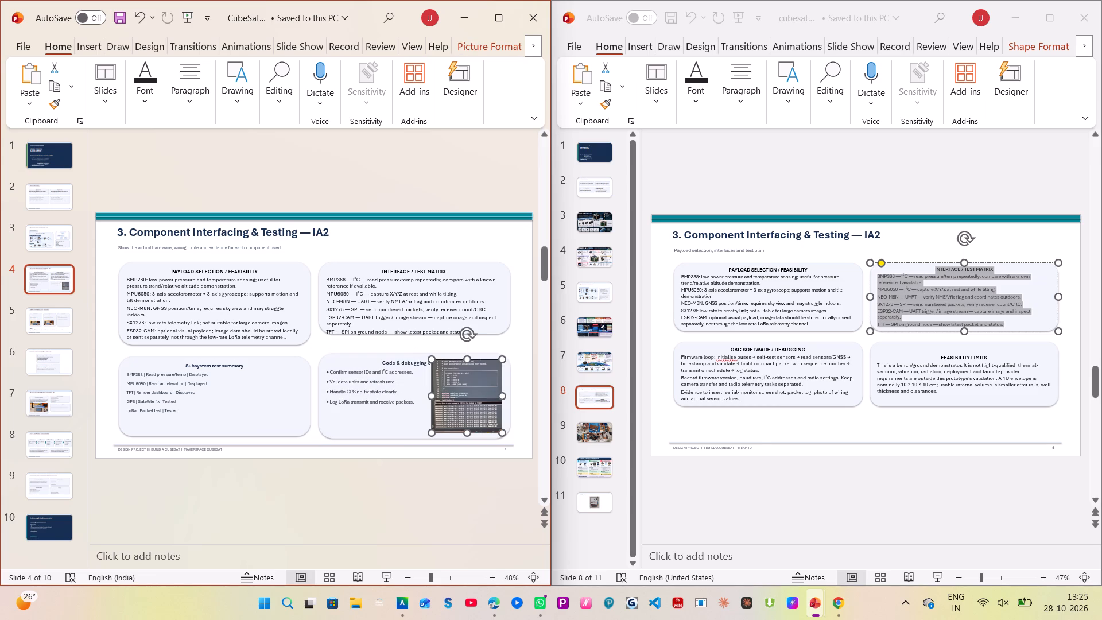
{"action": "key", "text": "BackSpace"}
Extend the INTERFACE / TEST MATRIX box downward so it encloses its last text line.
{"action": "left_click", "coordinate": [430, 327]}
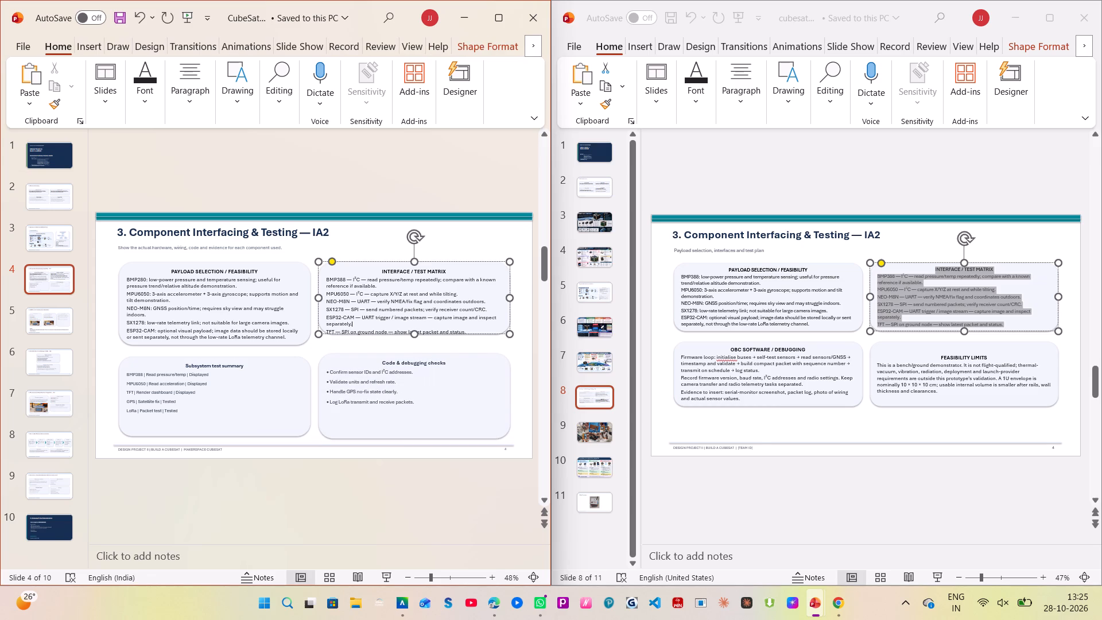
{"action": "left_click_drag", "start_coordinate": [416, 333], "coordinate": [416, 340]}
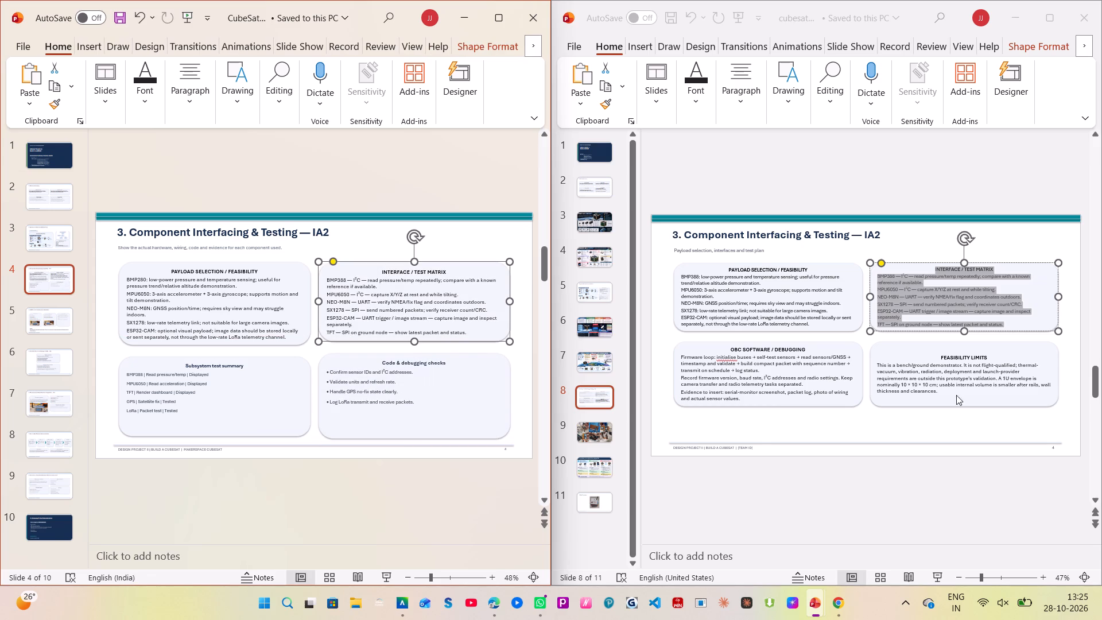
Replace the Subsystem test summary text on slide 4 with the OBC SOFTWARE / DEBUGGING text from the cubesat presentation's slide 8.
{"action": "left_click", "coordinate": [744, 368]}
{"action": "left_click", "coordinate": [720, 351]}
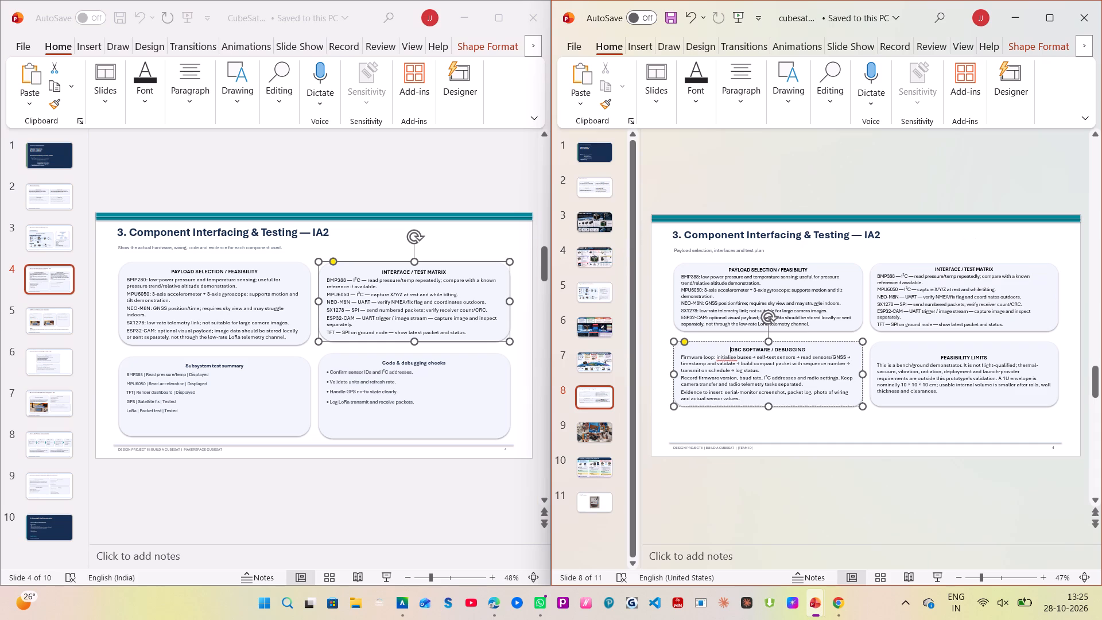
{"action": "left_click_drag", "start_coordinate": [720, 351], "coordinate": [832, 398]}
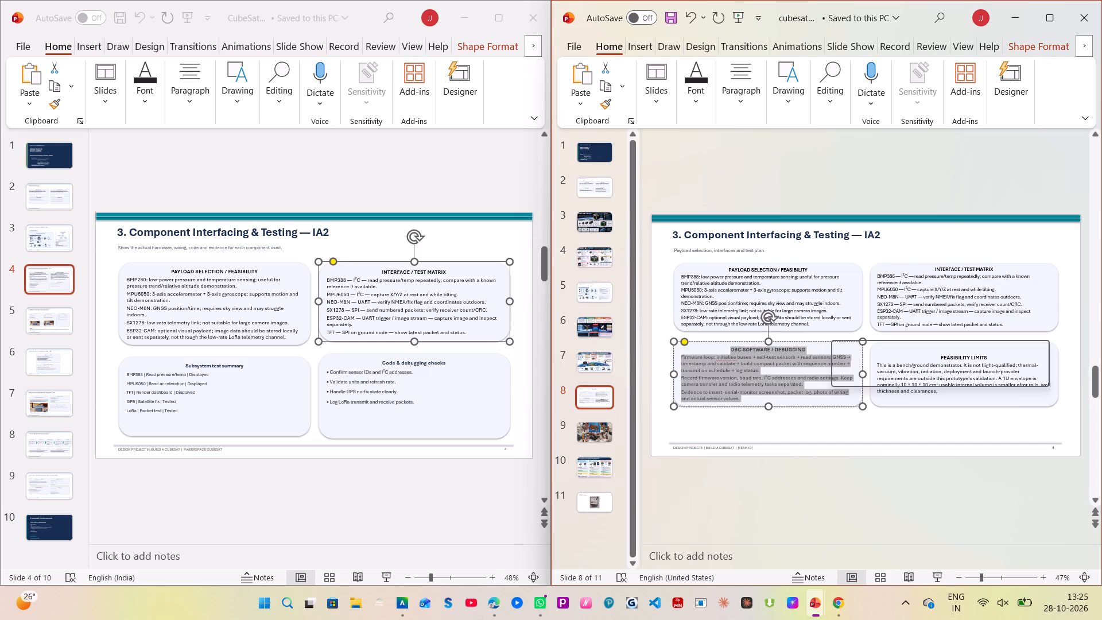
{"action": "key", "text": "ctrl+c"}
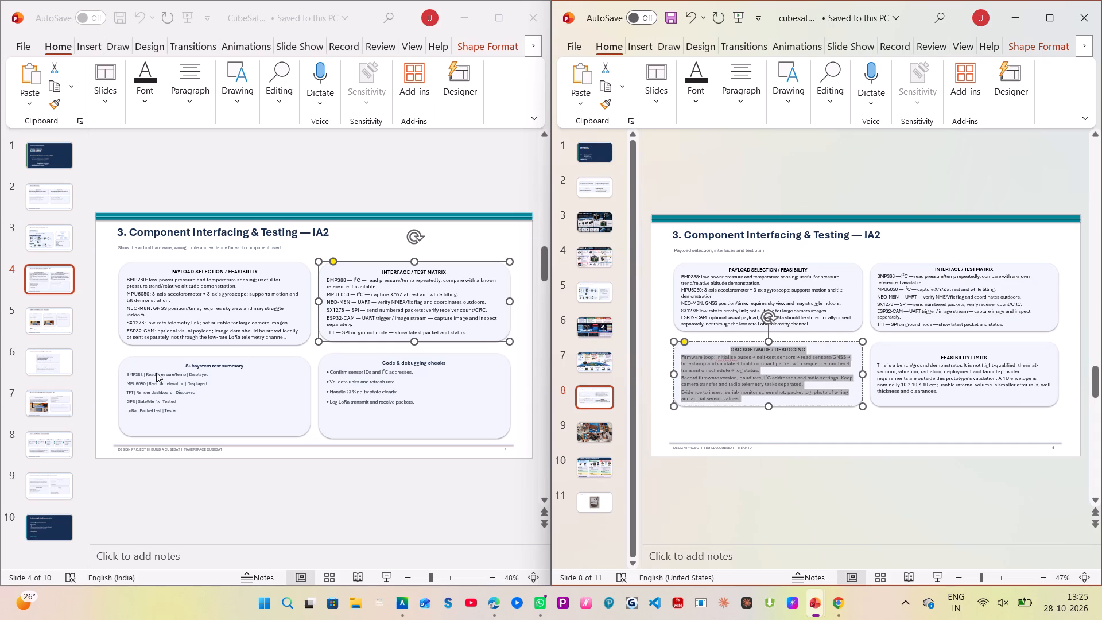
{"action": "left_click", "coordinate": [138, 389]}
{"action": "left_click_drag", "start_coordinate": [172, 363], "coordinate": [227, 392]}
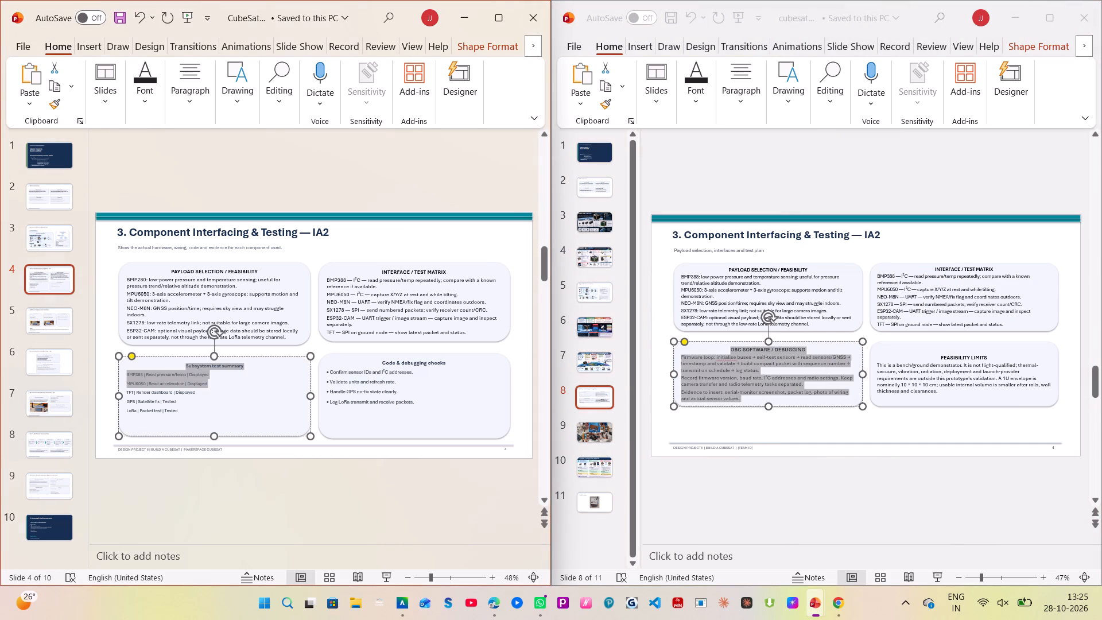
{"action": "left_click_drag", "start_coordinate": [227, 392], "coordinate": [251, 416]}
{"action": "key", "text": "ctrl+v"}
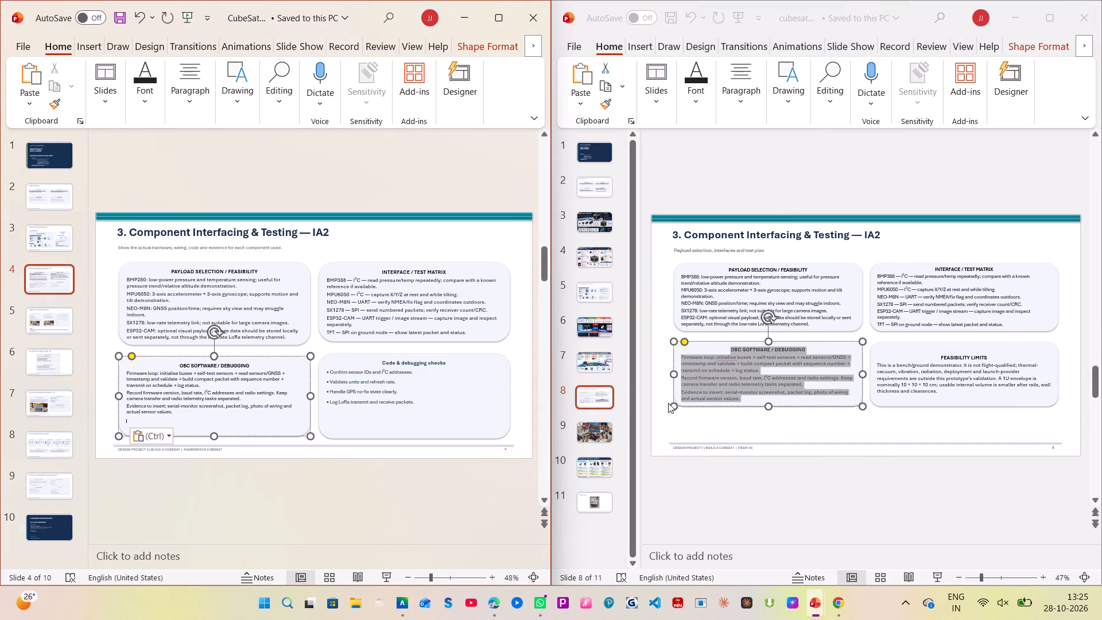
Replace the Code & debugging checks text on slide 4 with the FEASIBILITY LIMITS text from the cubesat presentation's slide 8.
{"action": "left_click", "coordinate": [956, 403]}
{"action": "left_click", "coordinate": [935, 372]}
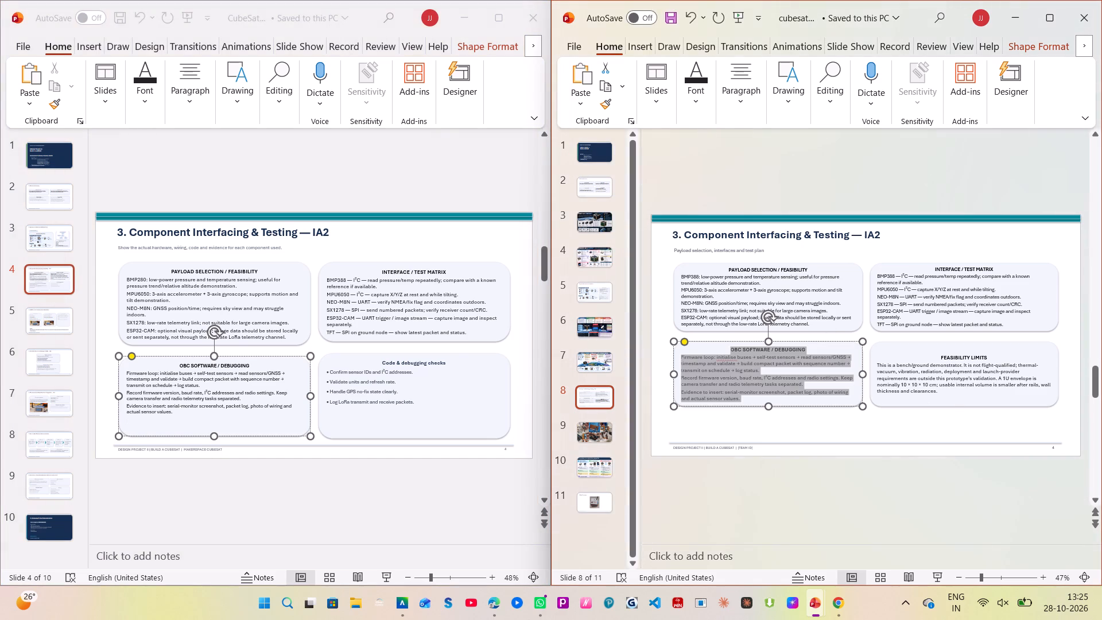
{"action": "left_click", "coordinate": [927, 354]}
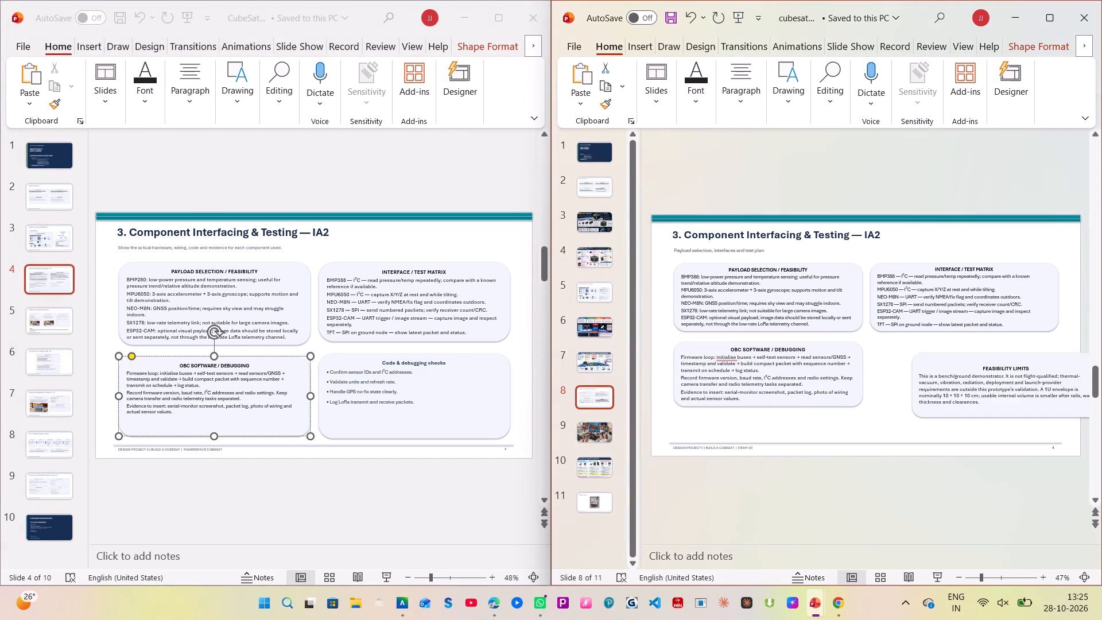
{"action": "left_click_drag", "start_coordinate": [935, 359], "coordinate": [975, 377]}
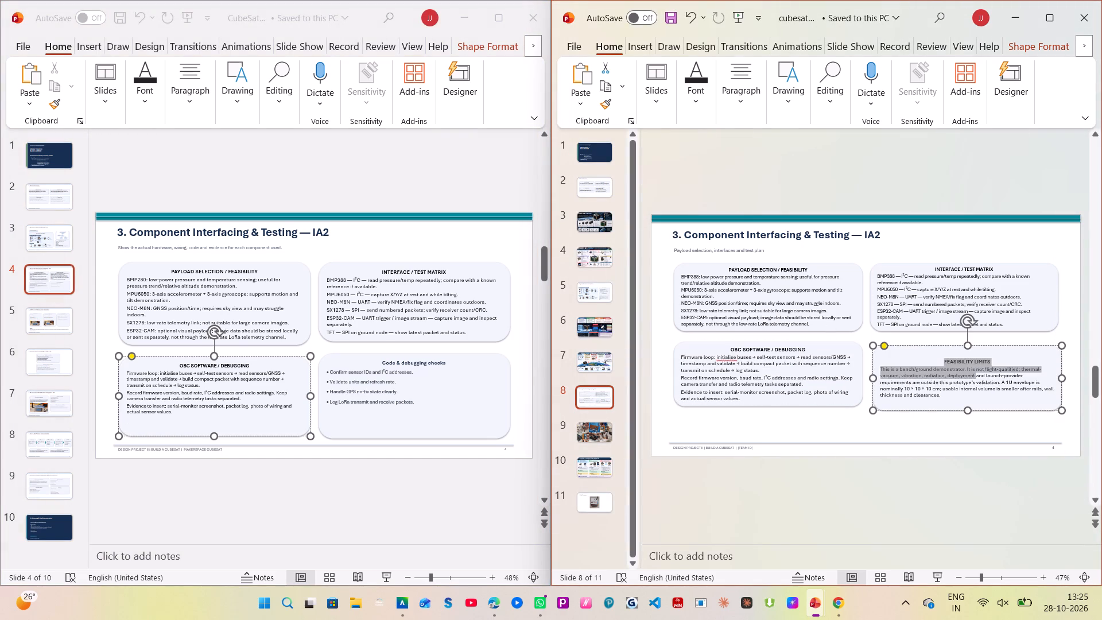
{"action": "left_click_drag", "start_coordinate": [975, 377], "coordinate": [980, 395]}
{"action": "key", "text": "ctrl+c"}
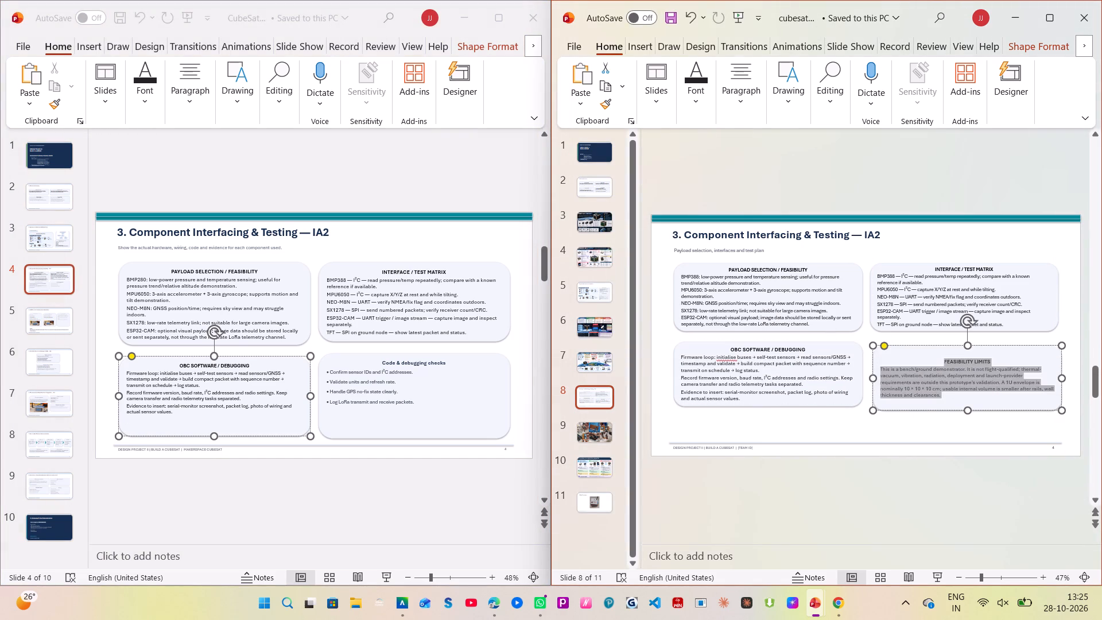
{"action": "left_click", "coordinate": [428, 390]}
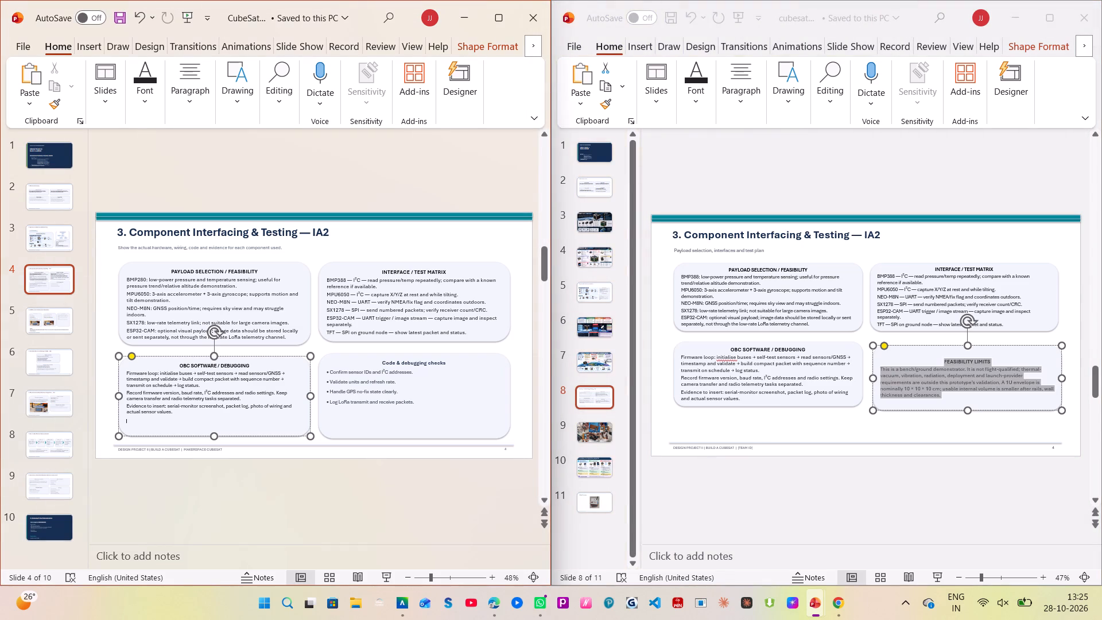
{"action": "left_click_drag", "start_coordinate": [381, 366], "coordinate": [423, 413]}
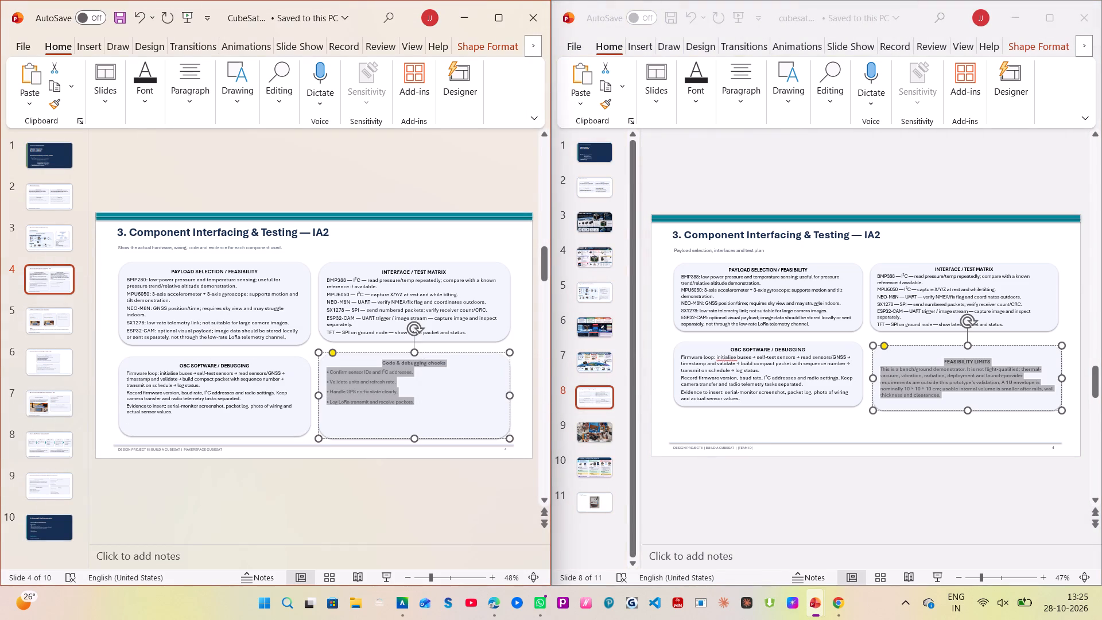
{"action": "key", "text": "ctrl+v"}
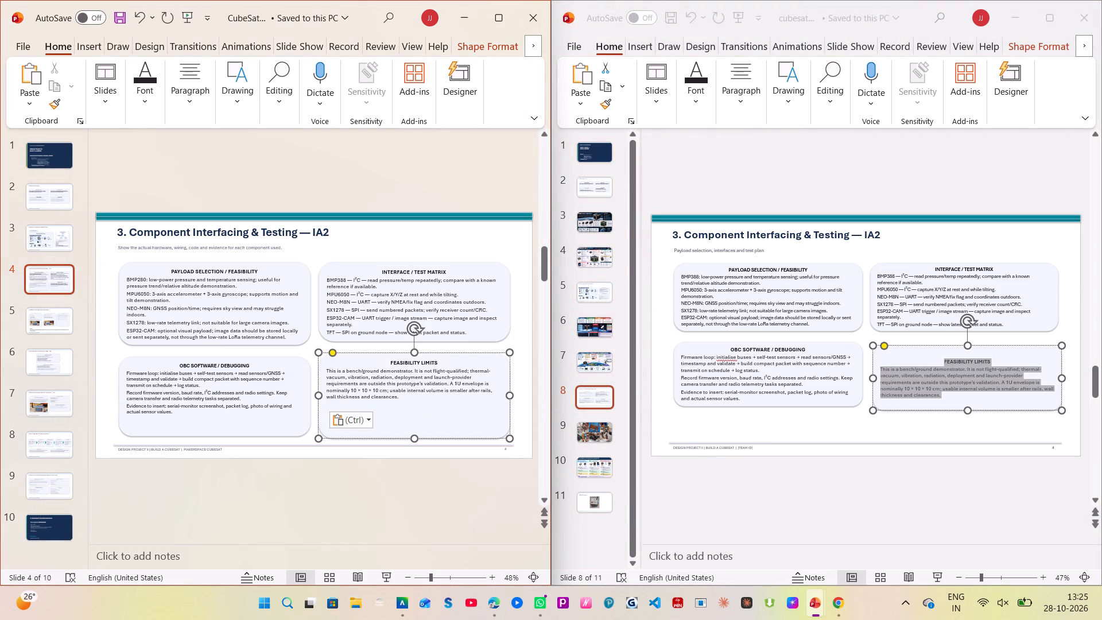
With slide 5 open for comparison, move the full-slide infographic on the cubesat presentation's slide 10 above the slide, uncovering the text boxes.
{"action": "left_click", "coordinate": [61, 323]}
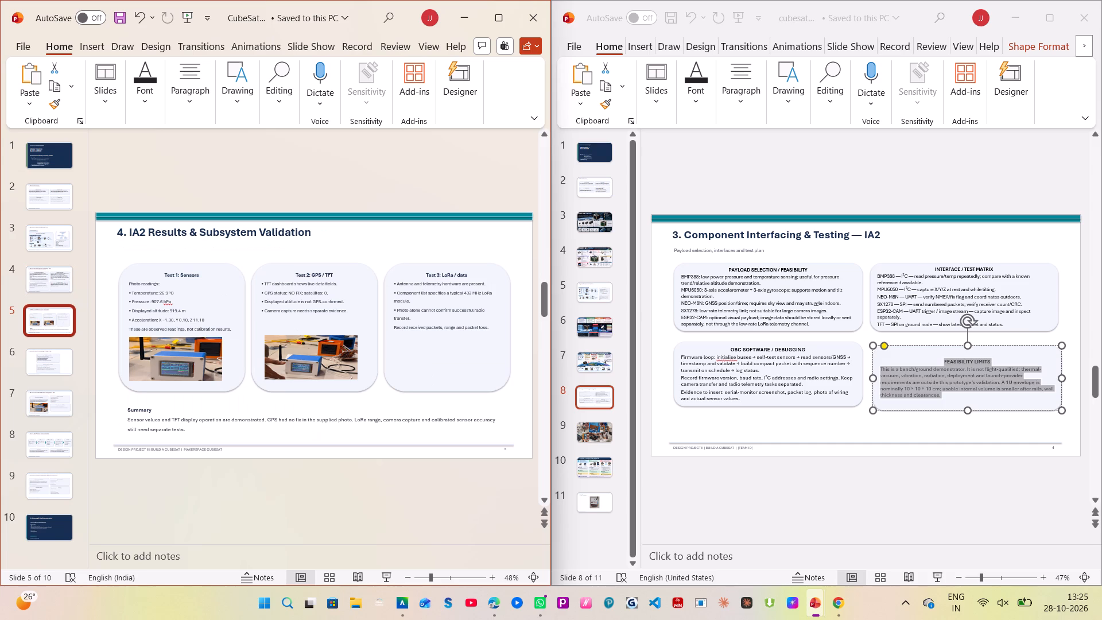
{"action": "left_click", "coordinate": [584, 465]}
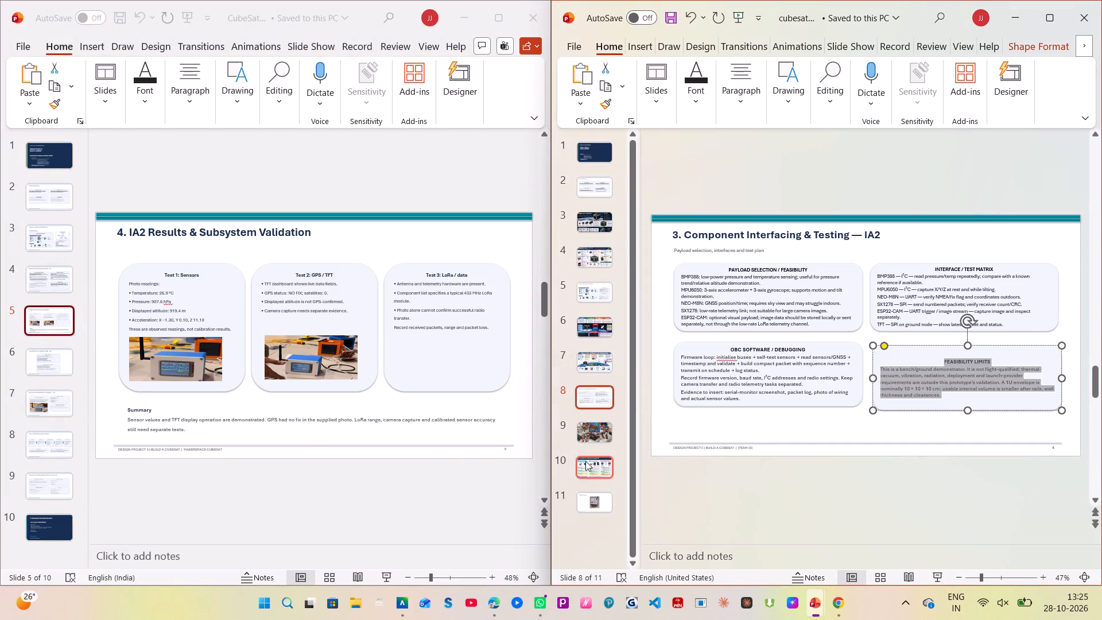
{"action": "left_click", "coordinate": [584, 463]}
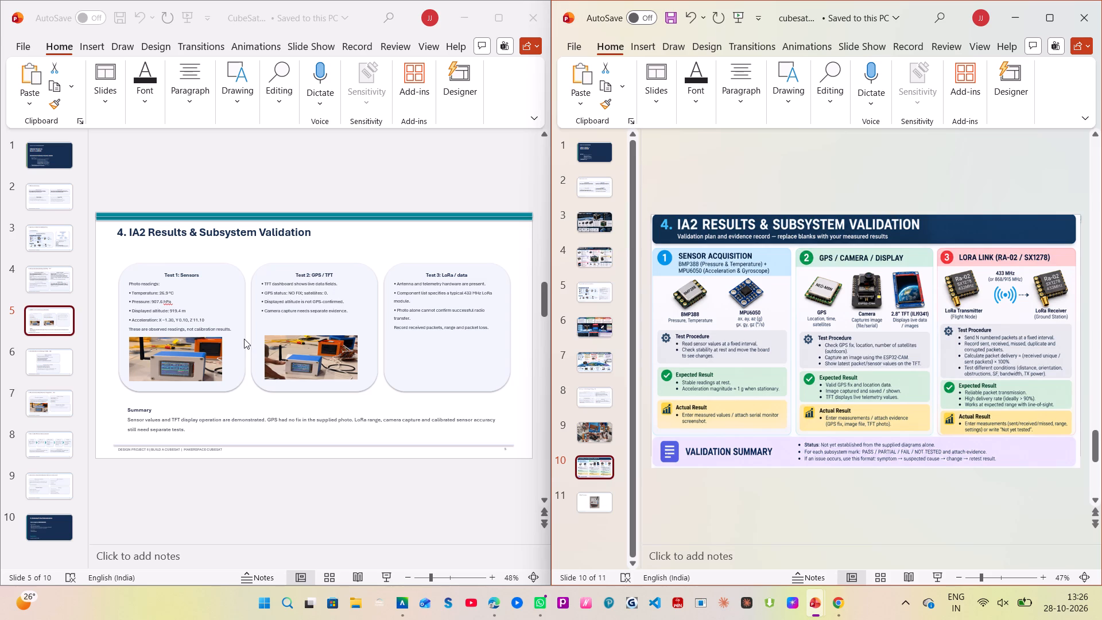
{"action": "left_click_drag", "start_coordinate": [759, 321], "coordinate": [758, 431]}
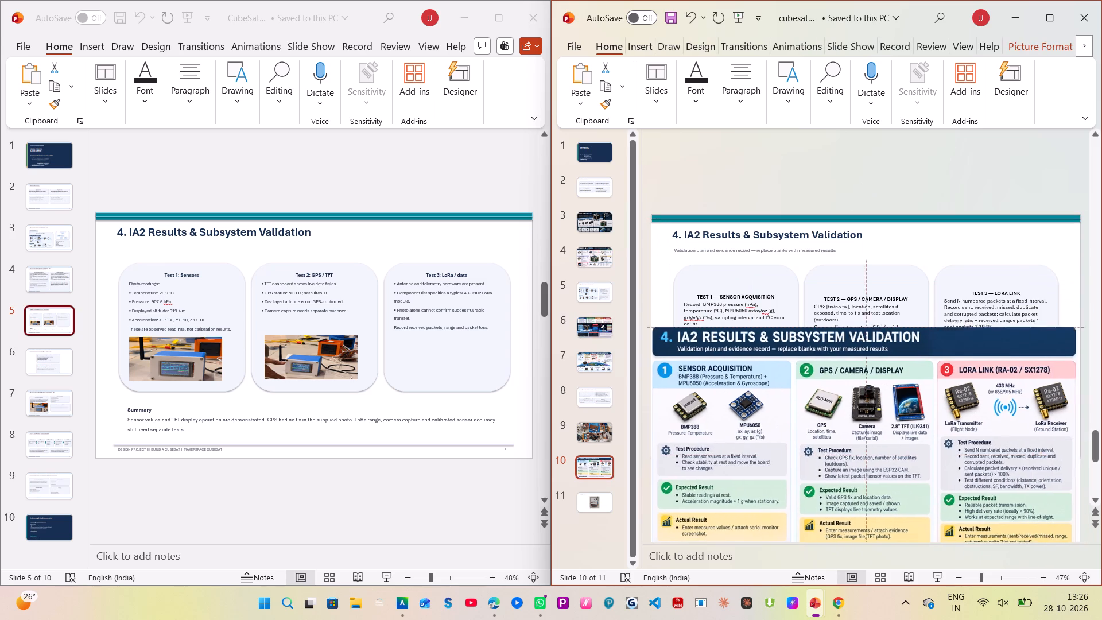
{"action": "left_click_drag", "start_coordinate": [758, 431], "coordinate": [751, 493]}
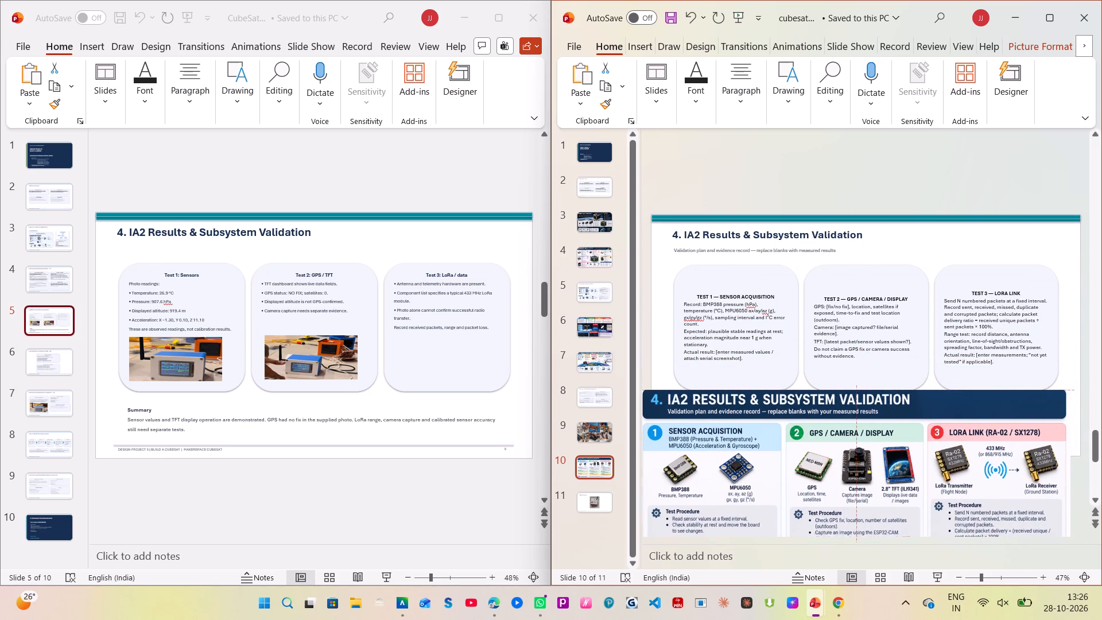
{"action": "left_click_drag", "start_coordinate": [751, 493], "coordinate": [748, 529]}
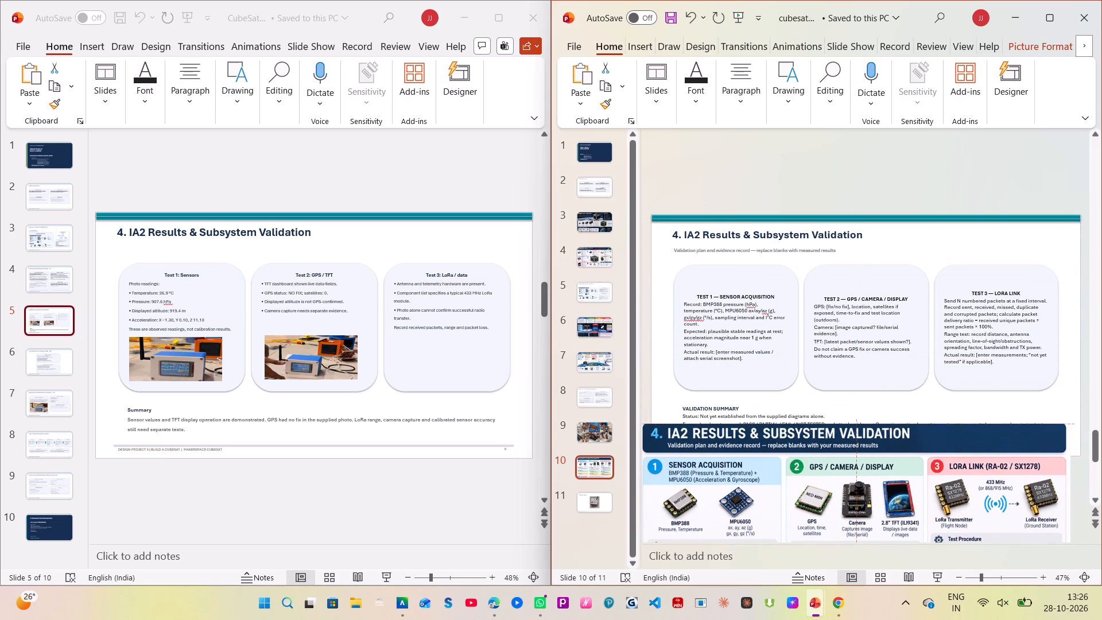
{"action": "left_click_drag", "start_coordinate": [748, 529], "coordinate": [738, 590]}
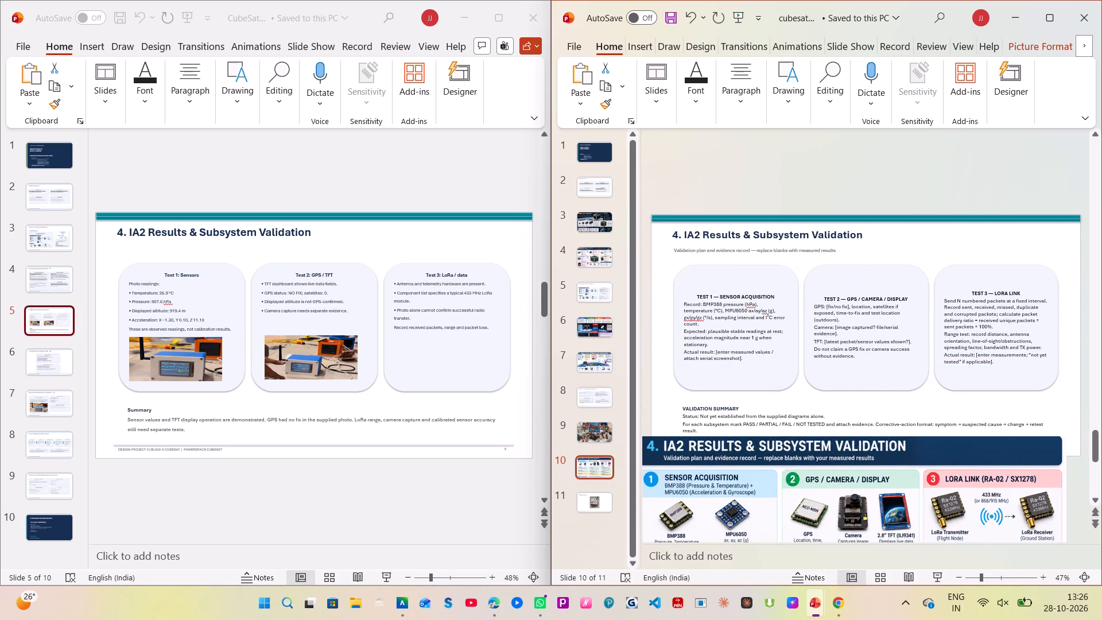
{"action": "left_click_drag", "start_coordinate": [748, 433], "coordinate": [750, 142]}
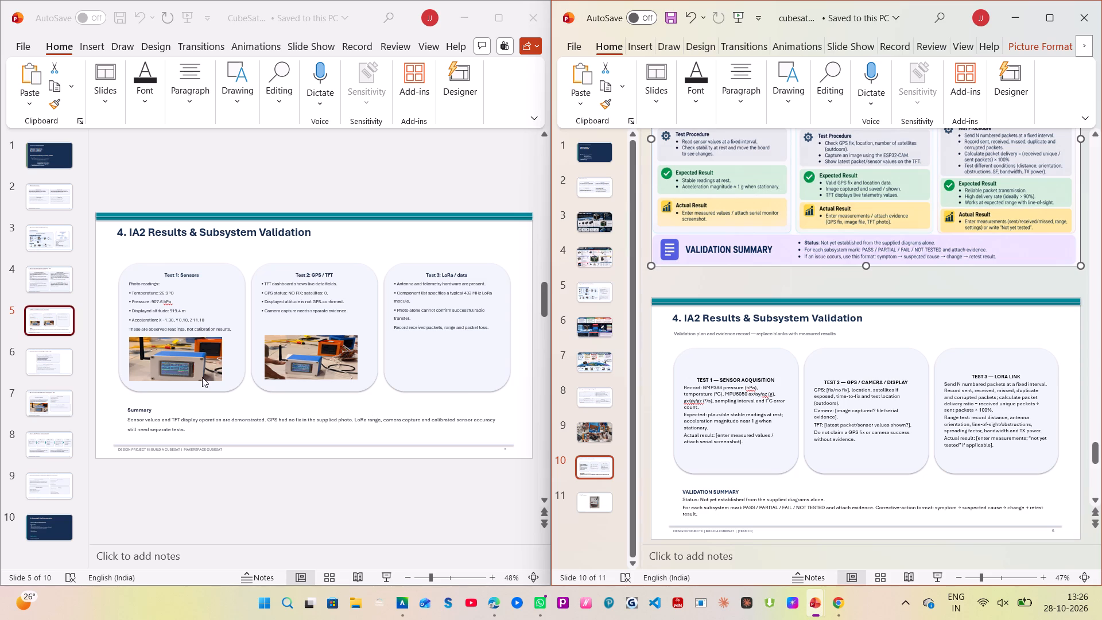
Delete the device photo from the Test 1: Sensors box on slide 5 of the CubeSat_Design_Project_II presentation.
{"action": "left_click", "coordinate": [179, 351]}
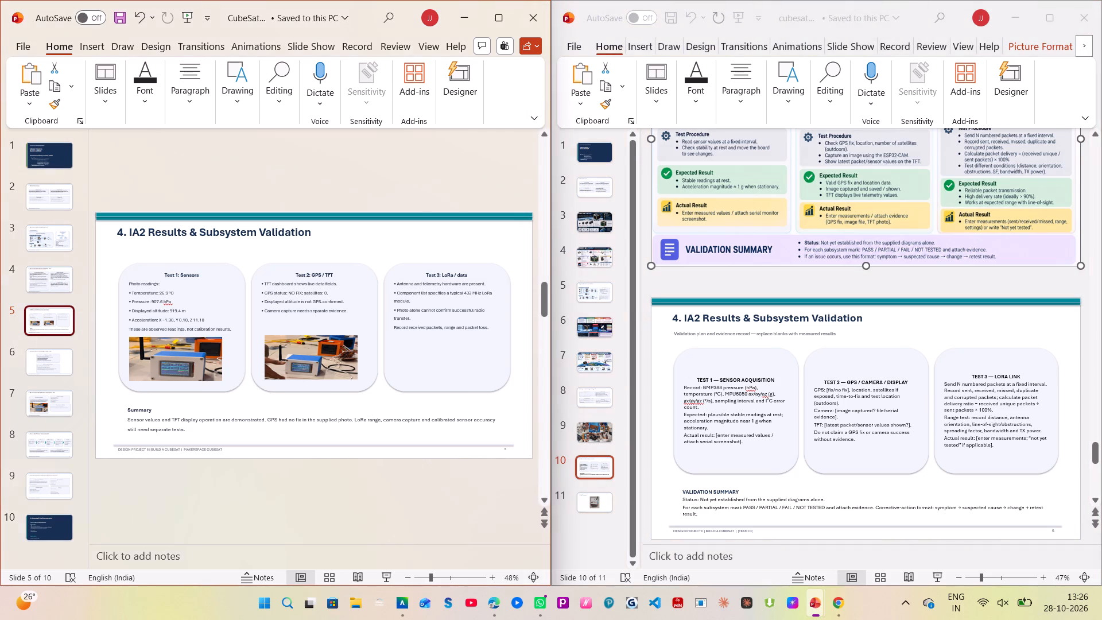
{"action": "left_click", "coordinate": [169, 351]}
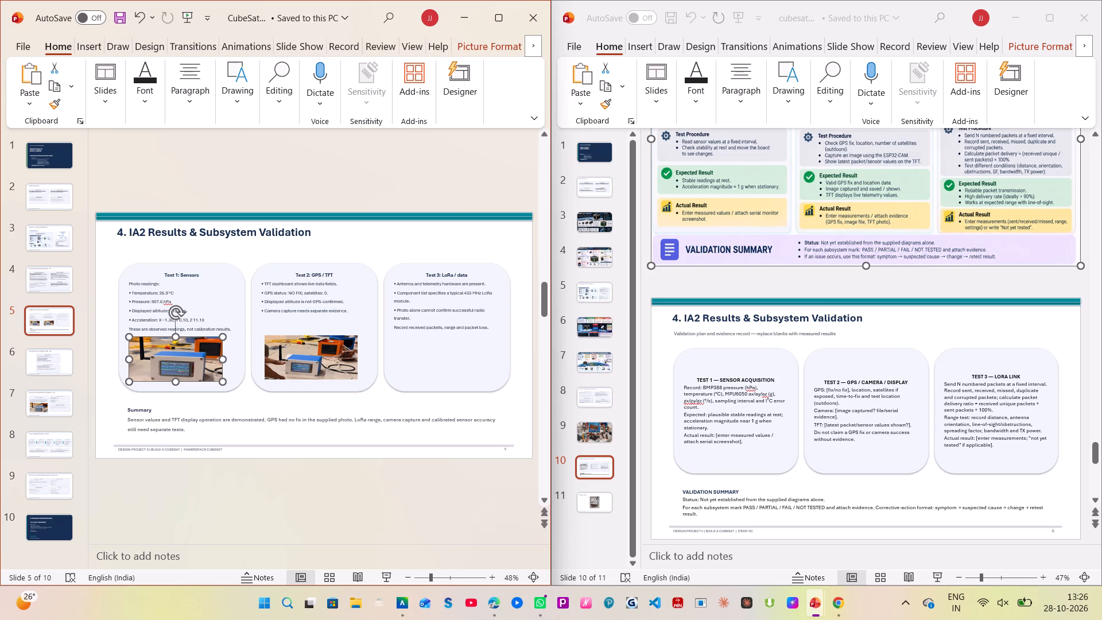
{"action": "key", "text": "BackSpace"}
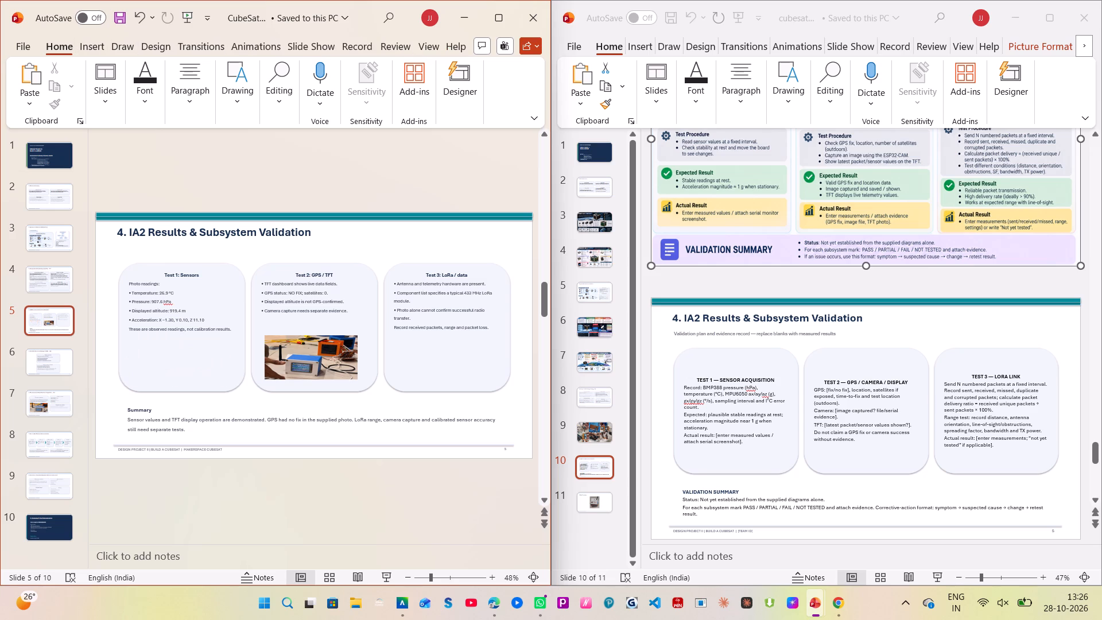
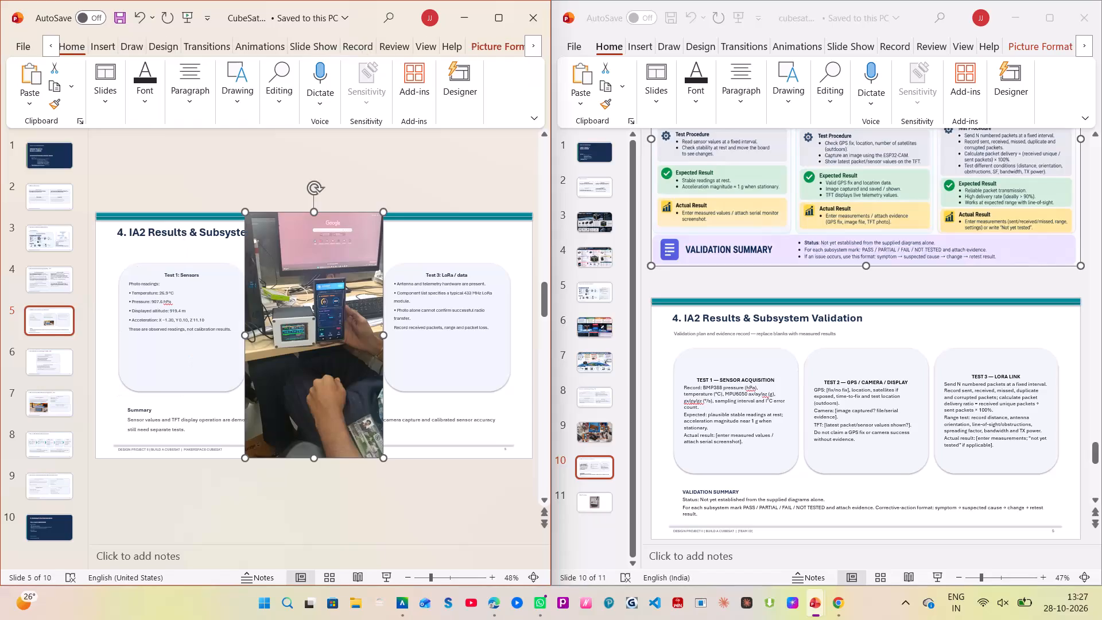
Crop the tall photo on slide 5 down to the small device with the display, about 5.8 cm high and 5.4 cm wide.
{"action": "right_click", "coordinate": [313, 456]}
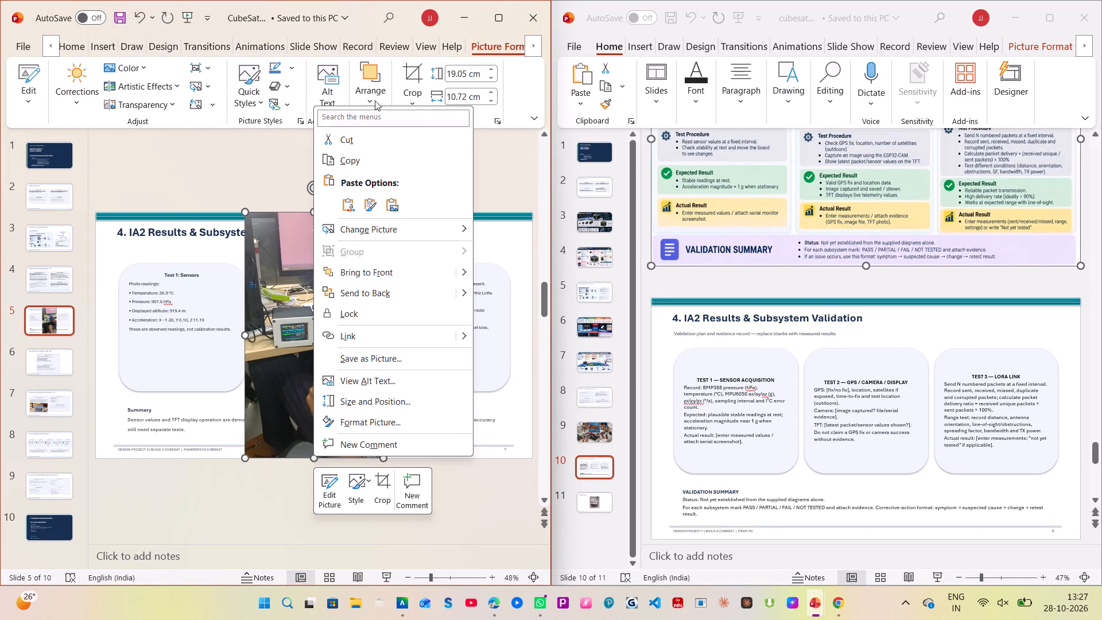
{"action": "left_click", "coordinate": [382, 493]}
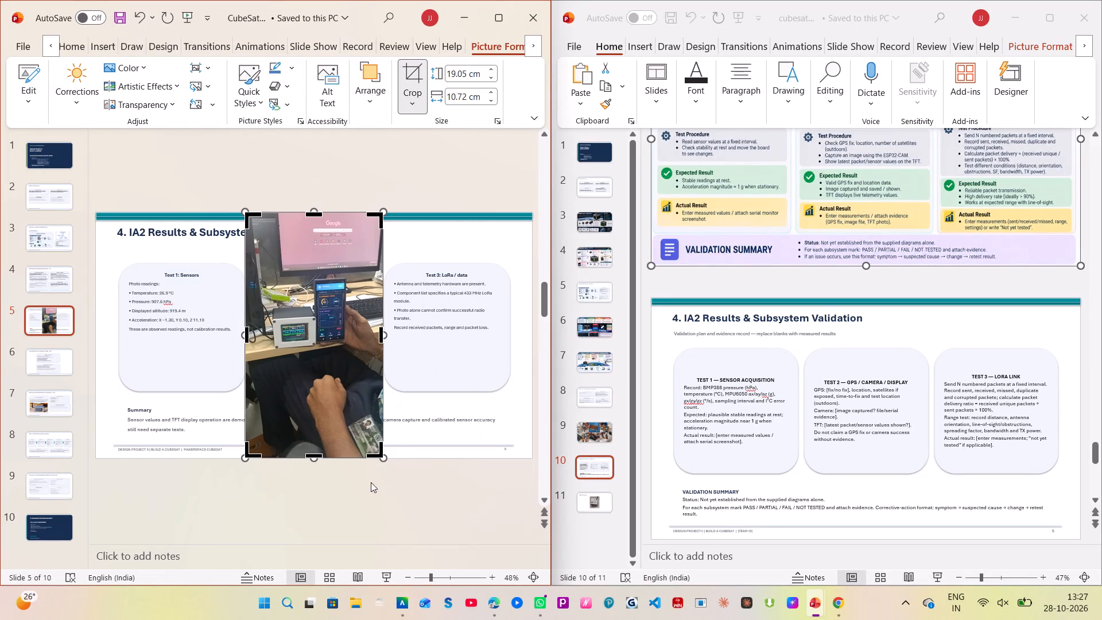
{"action": "left_click_drag", "start_coordinate": [315, 456], "coordinate": [333, 357]}
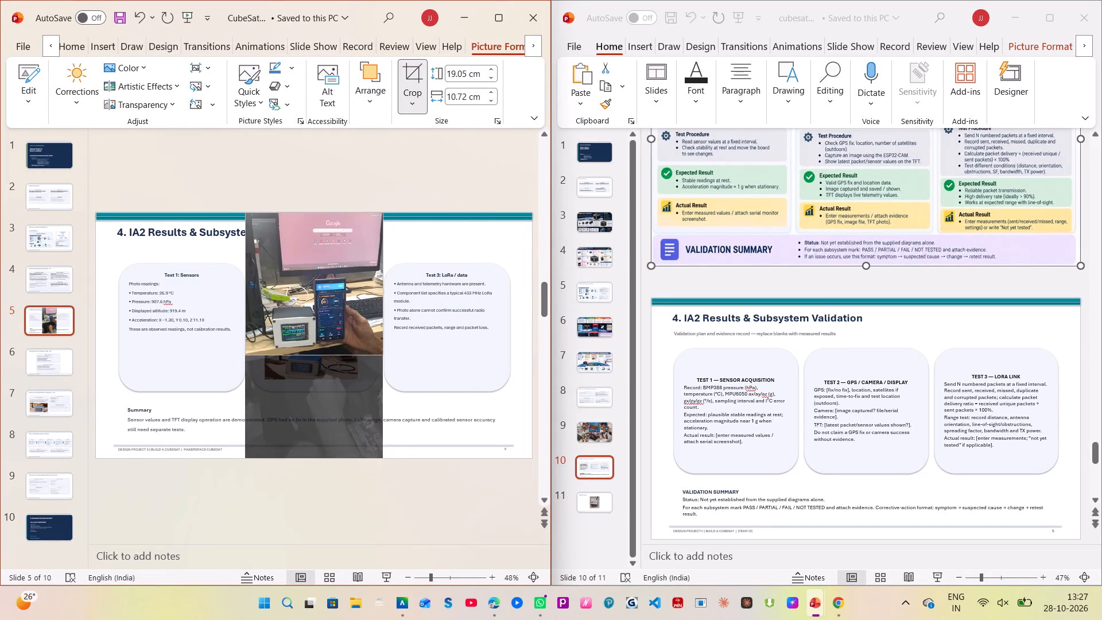
{"action": "left_click_drag", "start_coordinate": [333, 357], "coordinate": [330, 353]}
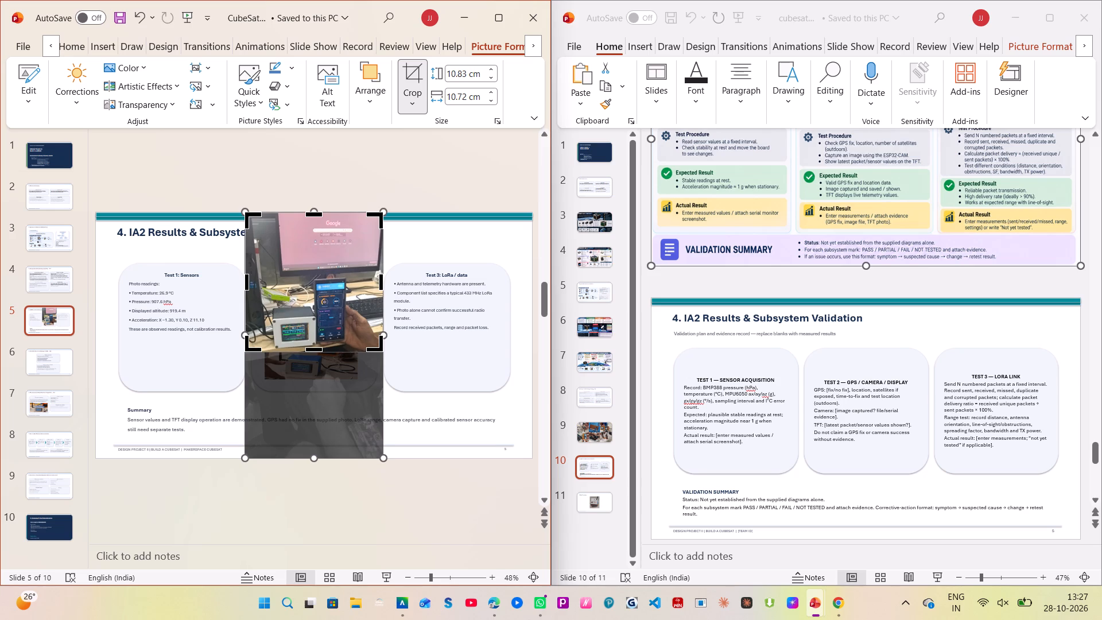
{"action": "left_click_drag", "start_coordinate": [317, 216], "coordinate": [320, 269]}
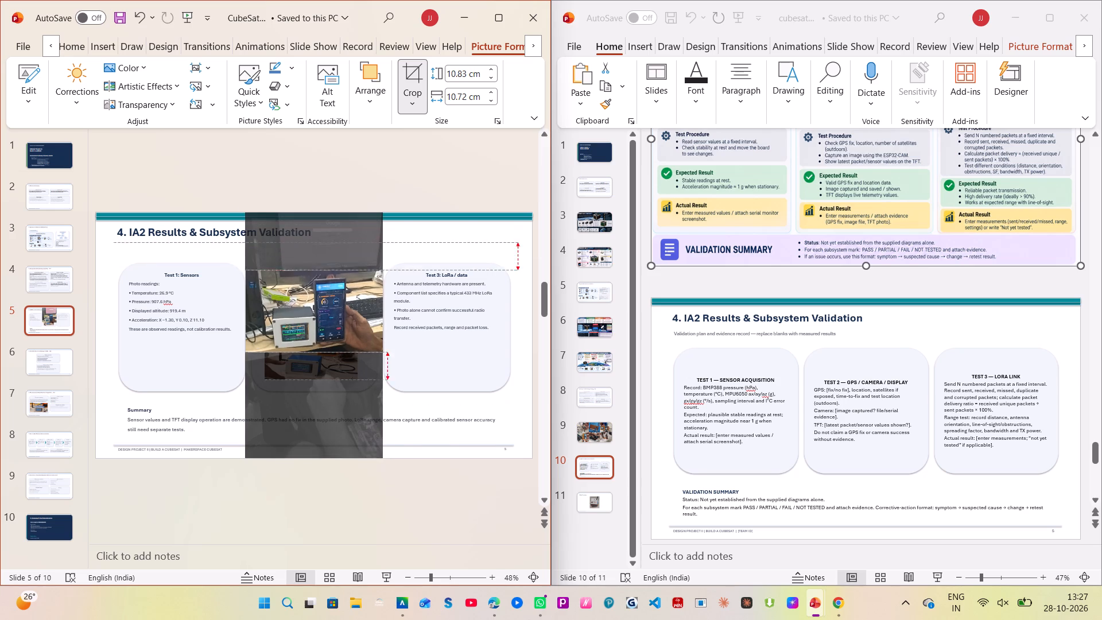
{"action": "left_click_drag", "start_coordinate": [320, 269], "coordinate": [320, 278]}
{"action": "left_click_drag", "start_coordinate": [380, 315], "coordinate": [316, 321]}
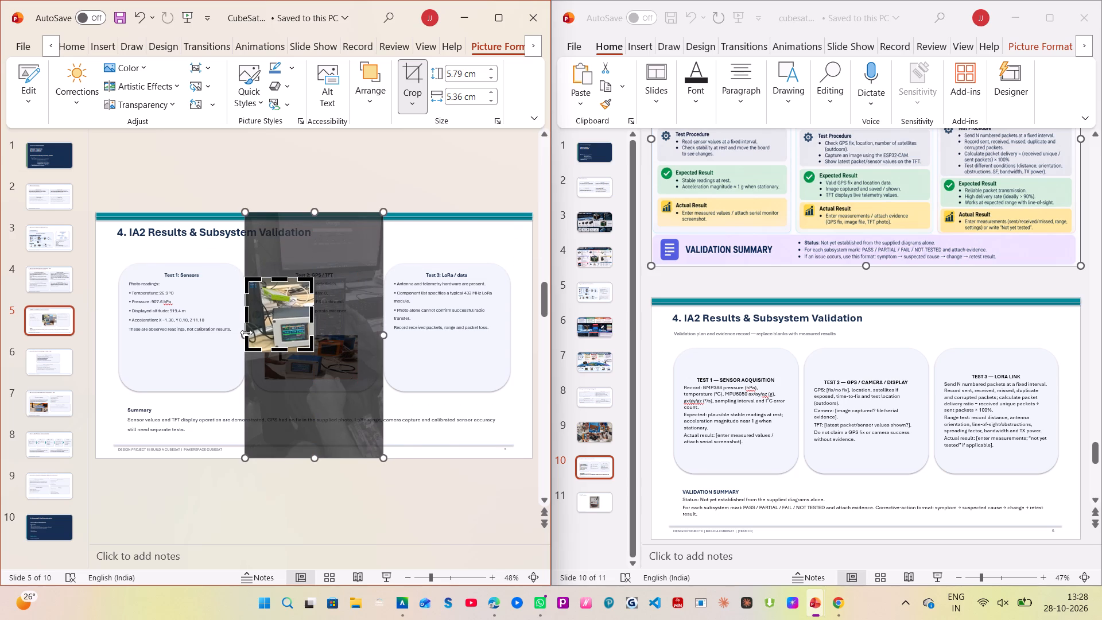
Crop the device photo on slide 5 further along its left side, to about 3.8 cm wide.
{"action": "left_click_drag", "start_coordinate": [247, 319], "coordinate": [268, 321]}
{"action": "key", "text": "Return"}
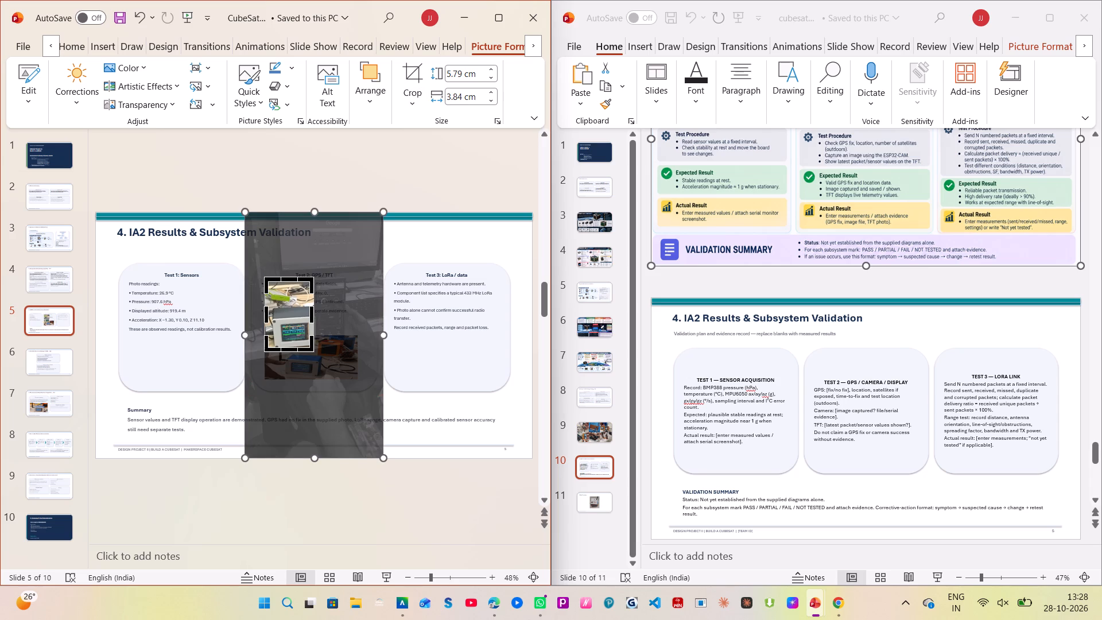
Place the cropped device photo below the text in the Test 1: Sensors box, stretched to about 4.3 cm high and 6.5 cm wide.
{"action": "left_click_drag", "start_coordinate": [286, 320], "coordinate": [168, 361]}
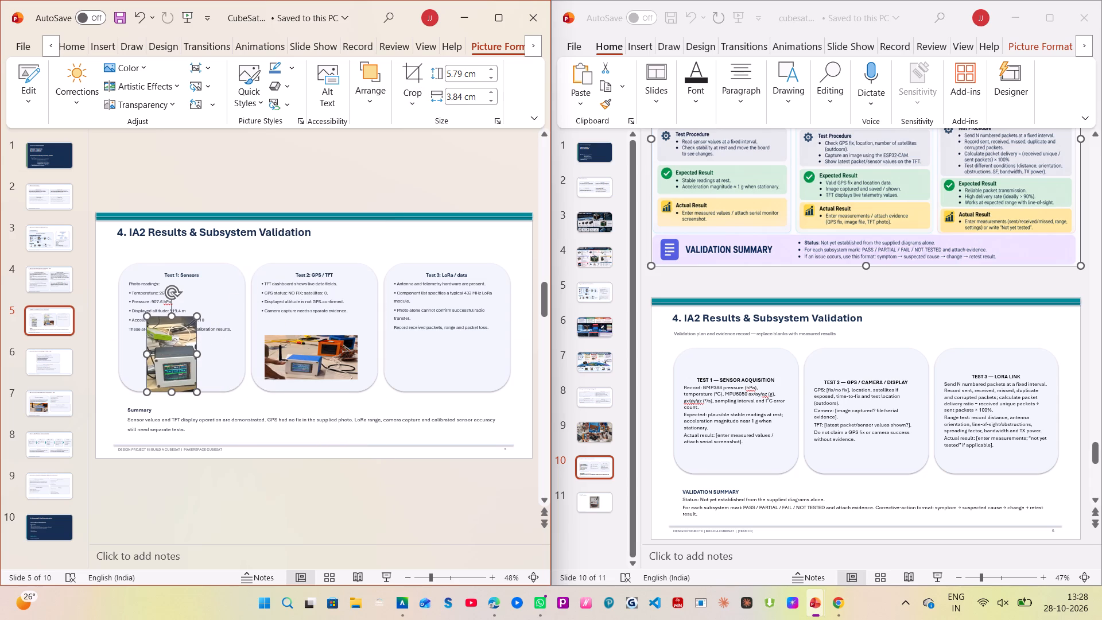
{"action": "left_click_drag", "start_coordinate": [169, 320], "coordinate": [169, 336]}
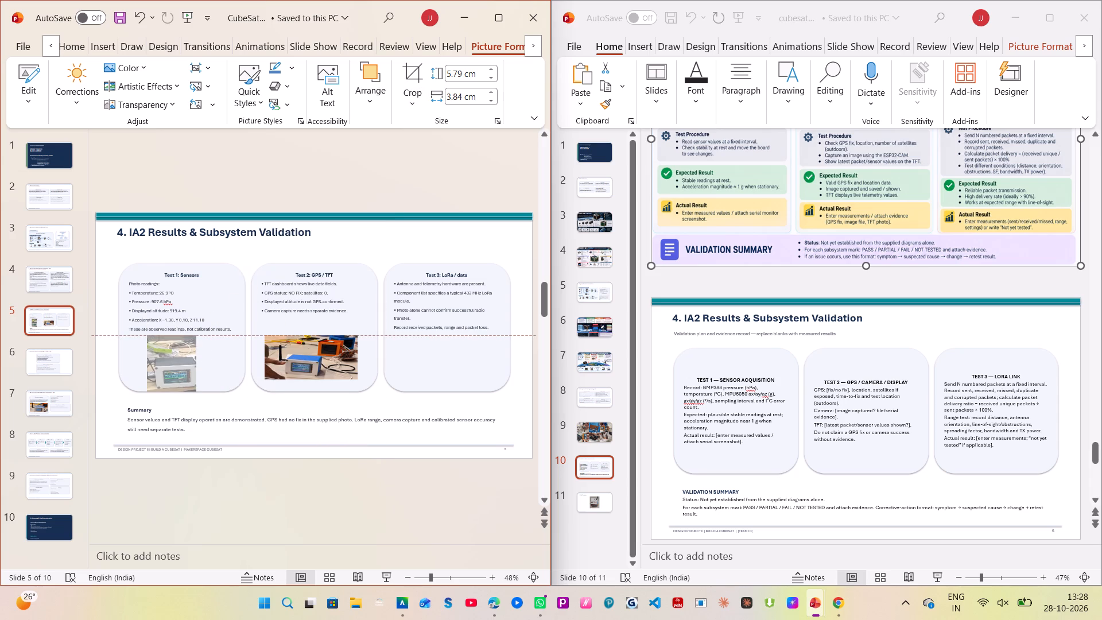
{"action": "left_click_drag", "start_coordinate": [169, 336], "coordinate": [169, 337]}
{"action": "left_click_drag", "start_coordinate": [196, 365], "coordinate": [221, 366]}
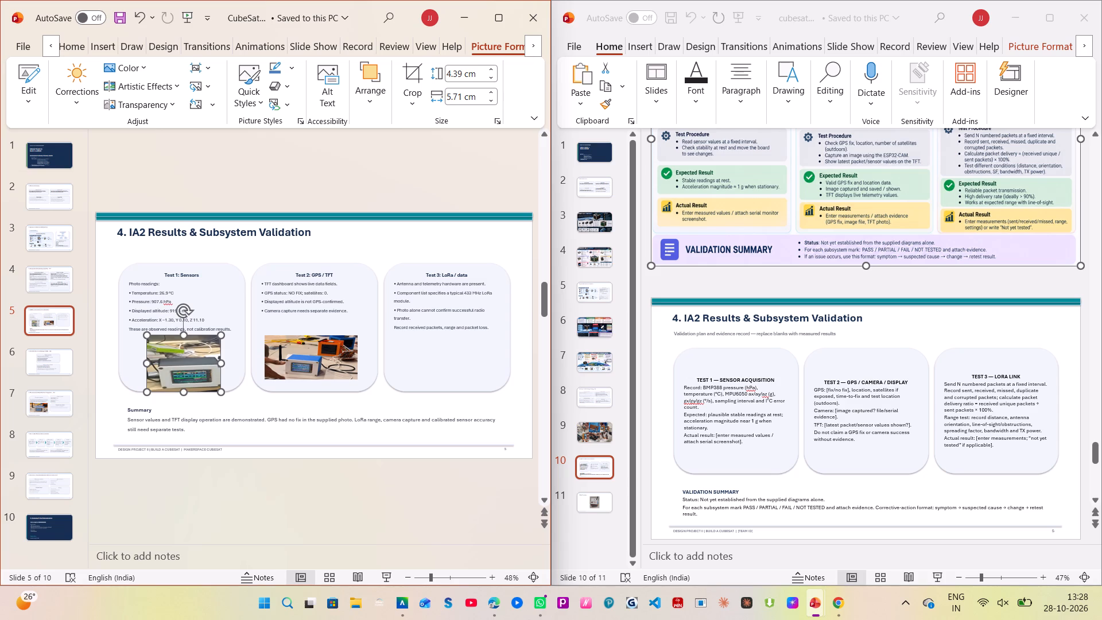
{"action": "left_click_drag", "start_coordinate": [180, 392], "coordinate": [181, 384]}
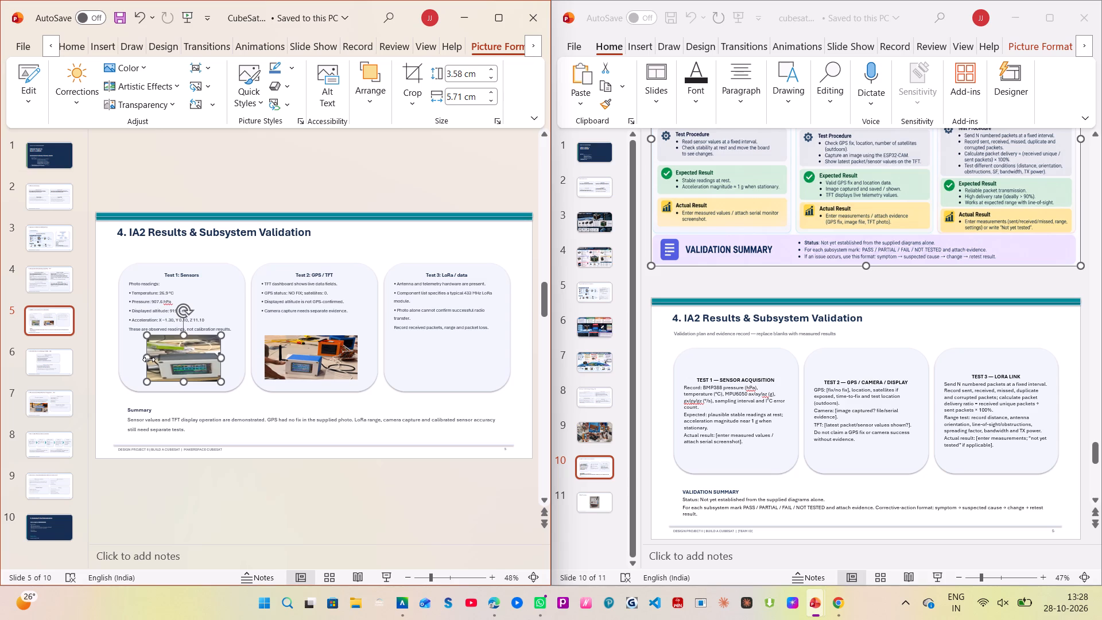
{"action": "left_click_drag", "start_coordinate": [149, 359], "coordinate": [136, 359]}
{"action": "left_click_drag", "start_coordinate": [177, 381], "coordinate": [179, 383]}
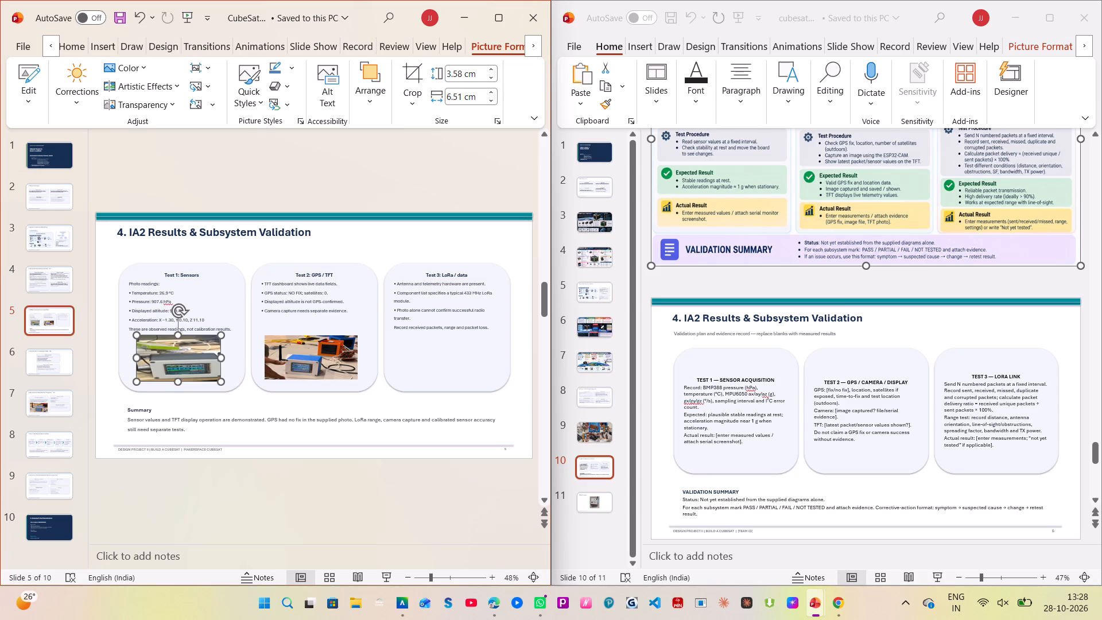
{"action": "left_click_drag", "start_coordinate": [179, 383], "coordinate": [180, 390]}
{"action": "left_click", "coordinate": [177, 376]}
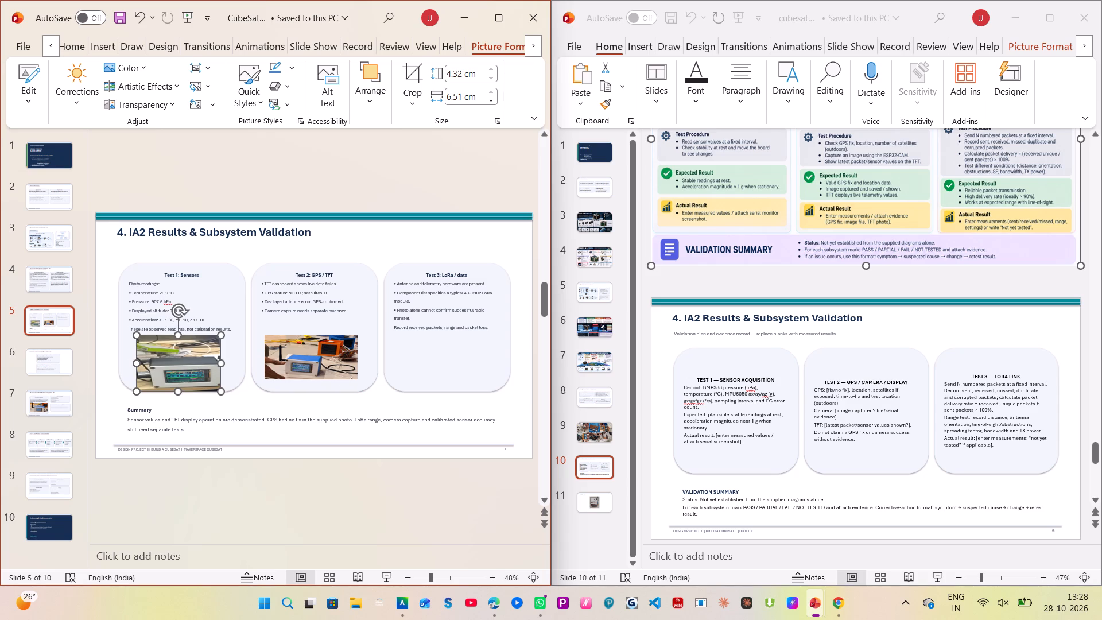
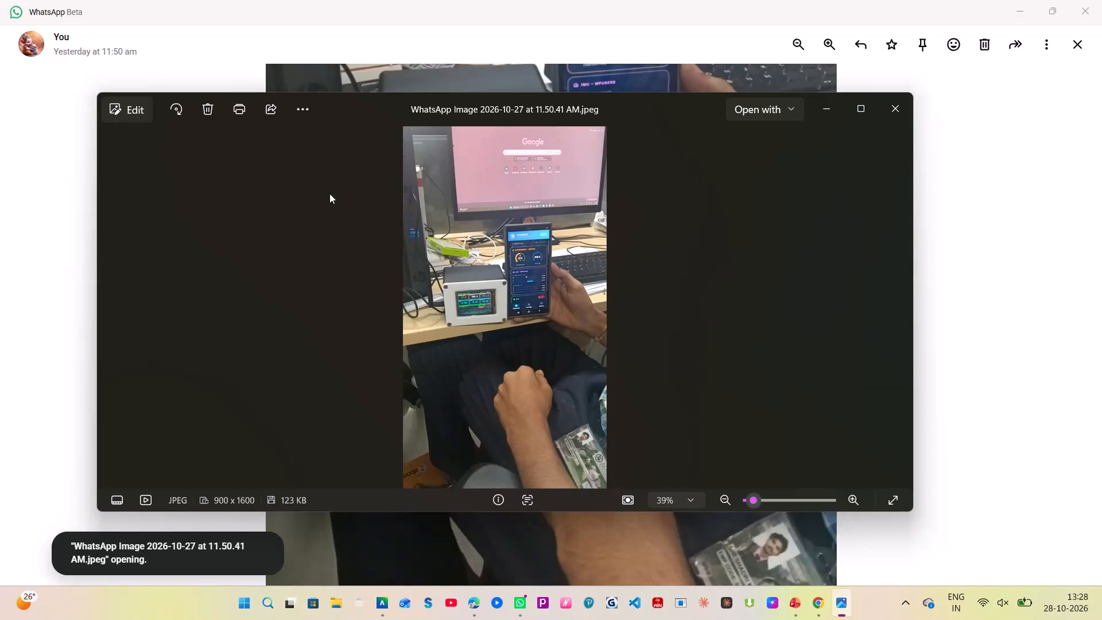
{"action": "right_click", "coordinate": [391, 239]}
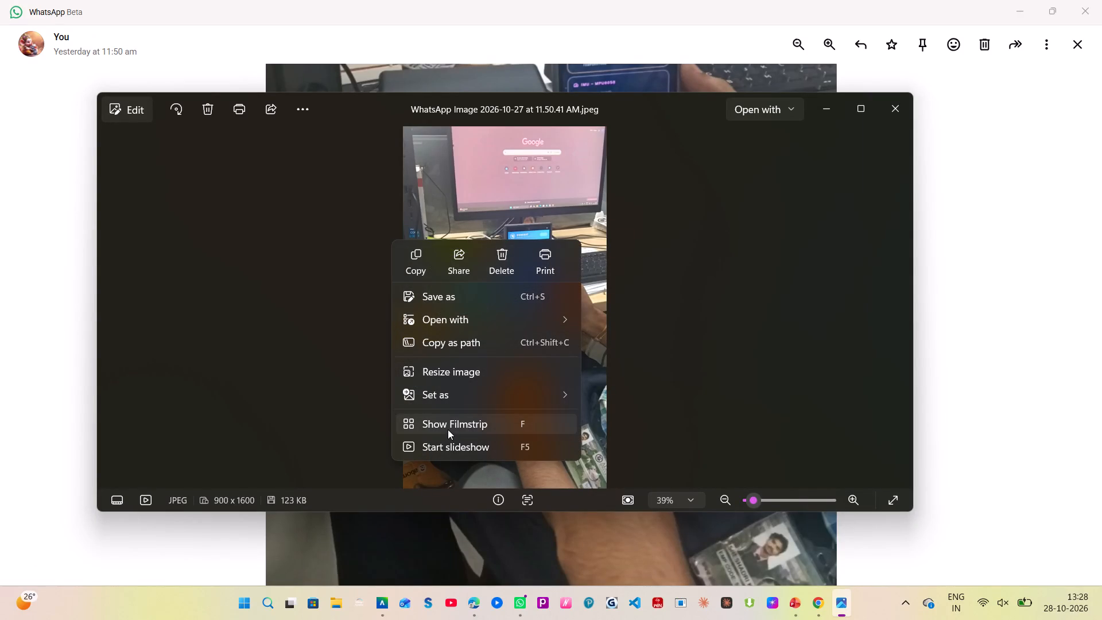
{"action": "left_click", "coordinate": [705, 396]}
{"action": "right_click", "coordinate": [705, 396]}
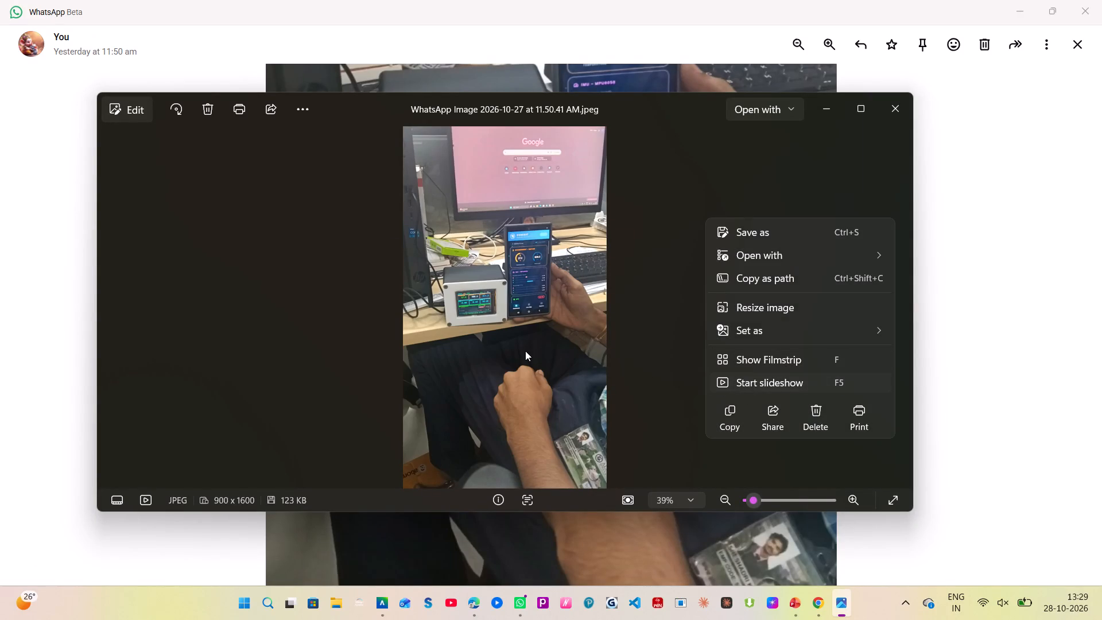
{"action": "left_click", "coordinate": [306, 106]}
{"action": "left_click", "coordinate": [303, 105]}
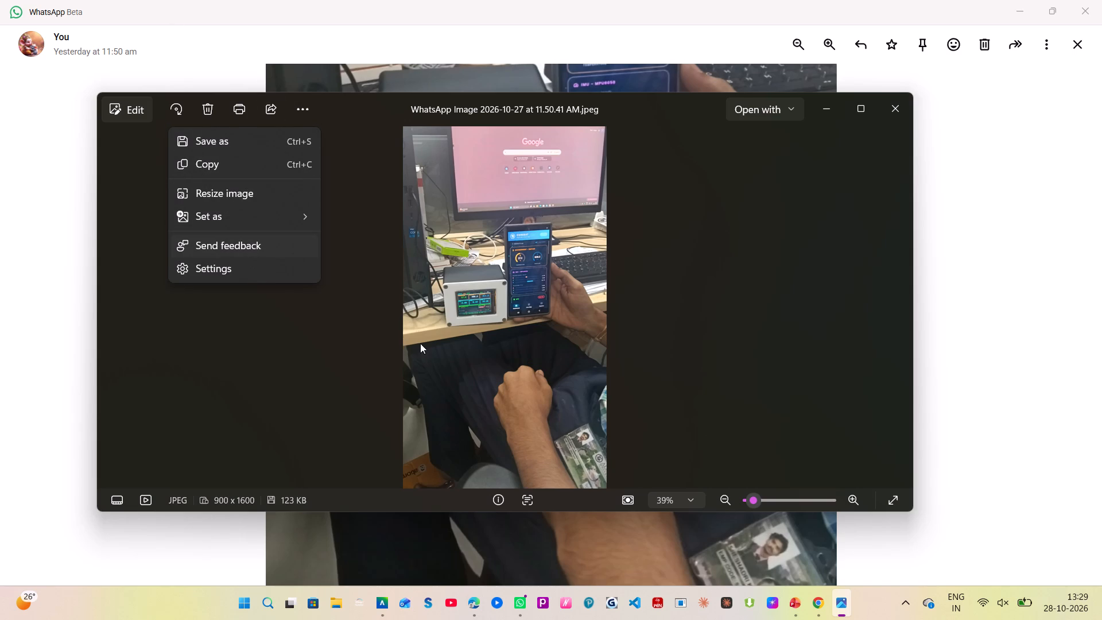
Examine the white-fronted device and the phone dashboard beside it in the WhatsApp photo, enlarged to 100%.
{"action": "left_click_drag", "start_coordinate": [420, 343], "coordinate": [554, 335]}
{"action": "scroll", "coordinate": [554, 335], "scroll_direction": "up", "scroll_amount": 5, "text": "ctrl"}
{"action": "scroll", "coordinate": [554, 335], "scroll_direction": "left", "scroll_amount": 1}
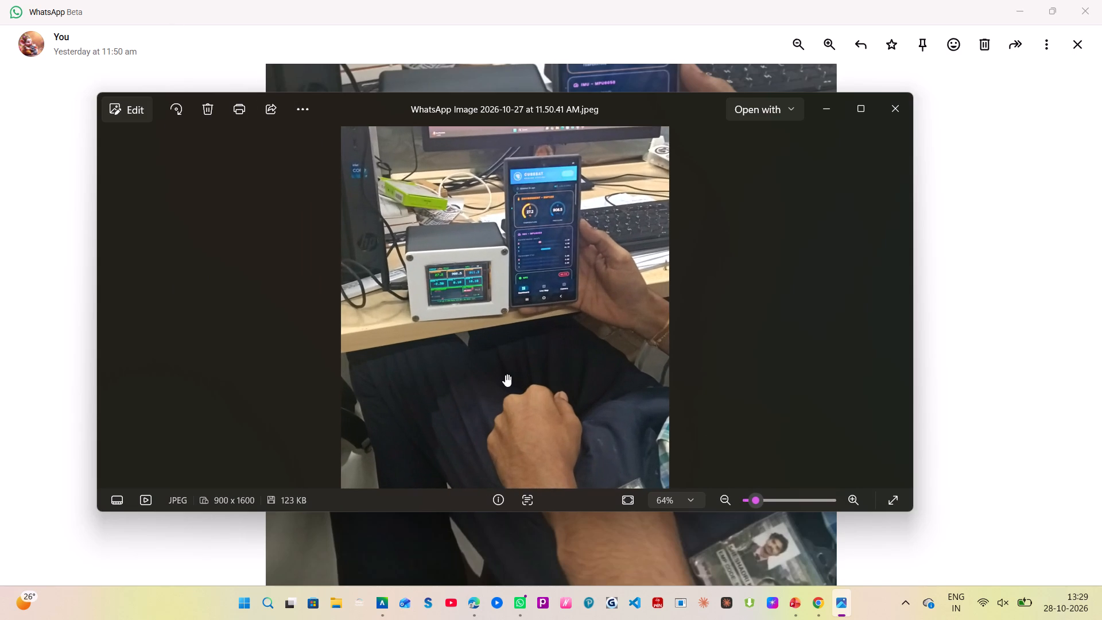
{"action": "scroll", "coordinate": [505, 374], "scroll_direction": "up", "scroll_amount": 5}
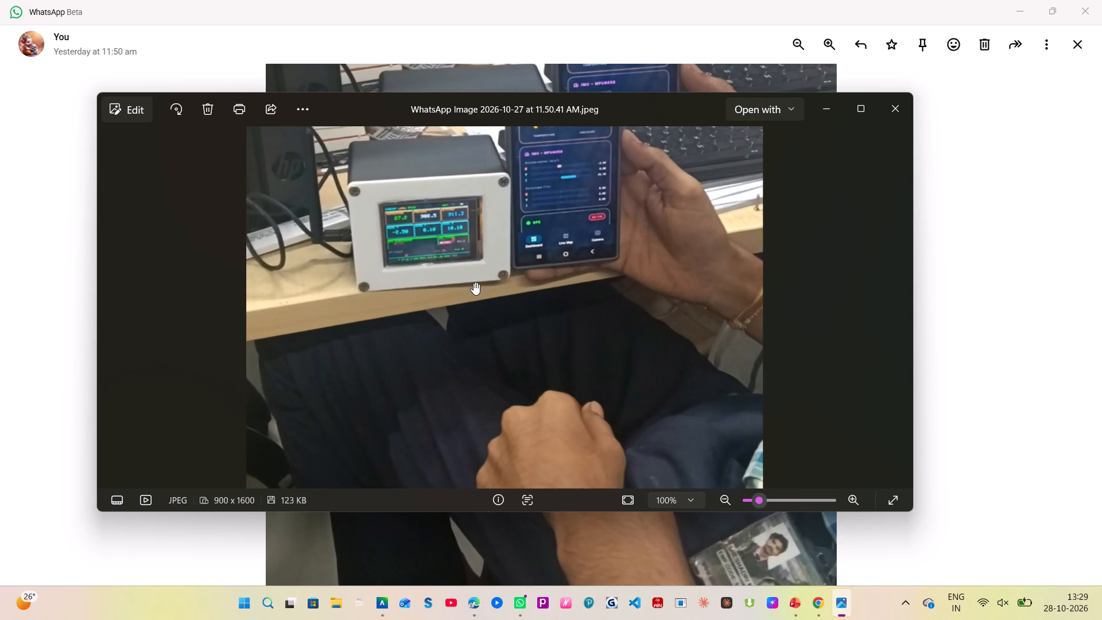
{"action": "left_click", "coordinate": [537, 305]}
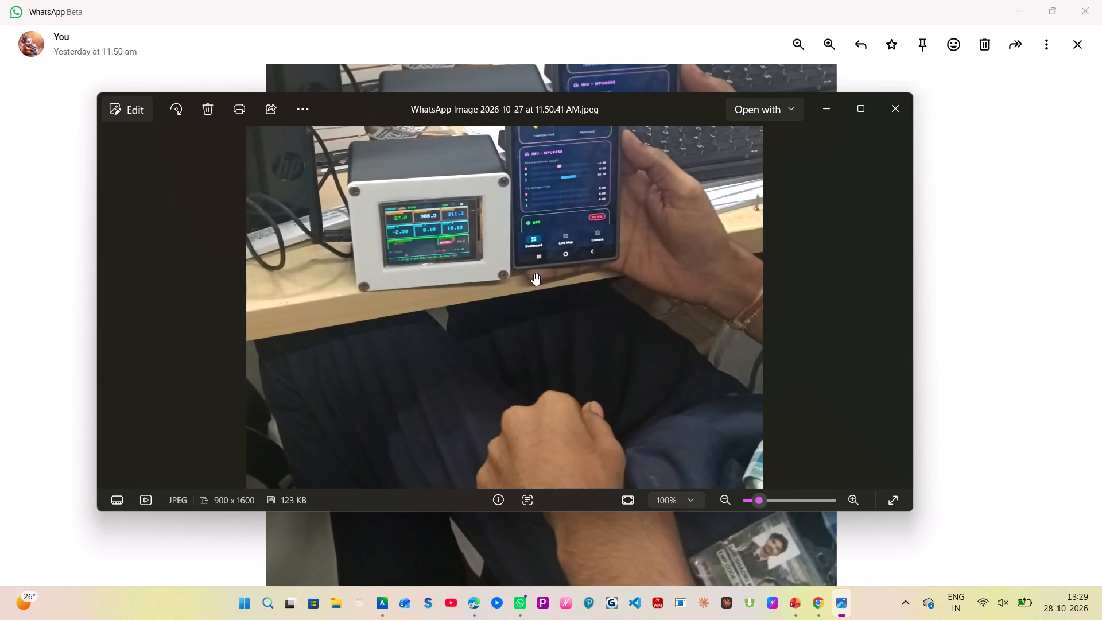
{"action": "left_click", "coordinate": [534, 274]}
{"action": "right_click_drag", "start_coordinate": [632, 237], "coordinate": [631, 231]}
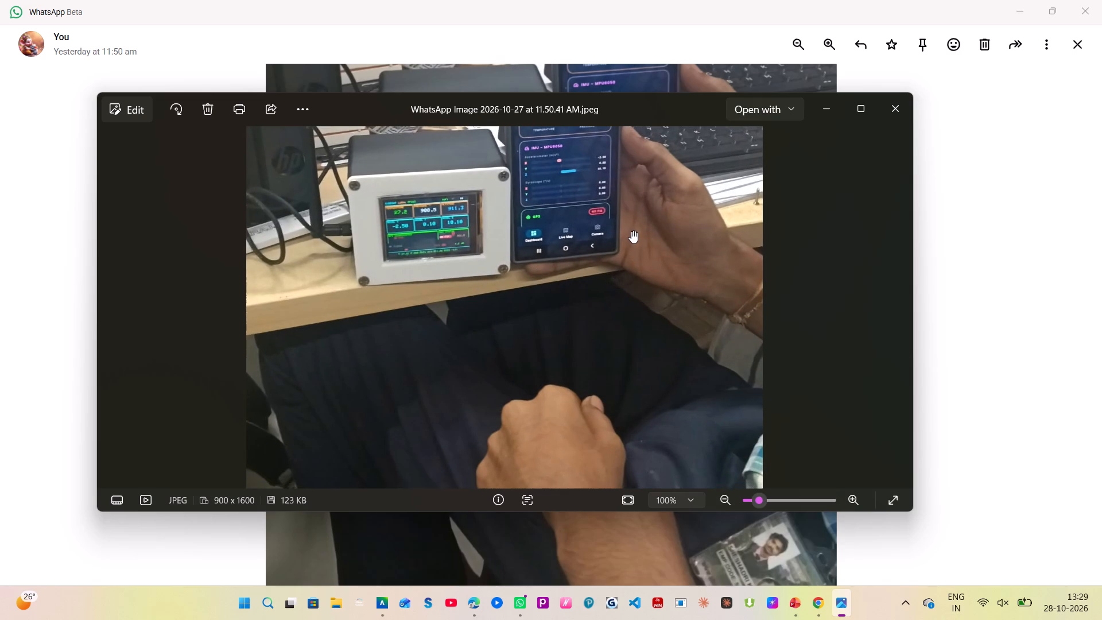
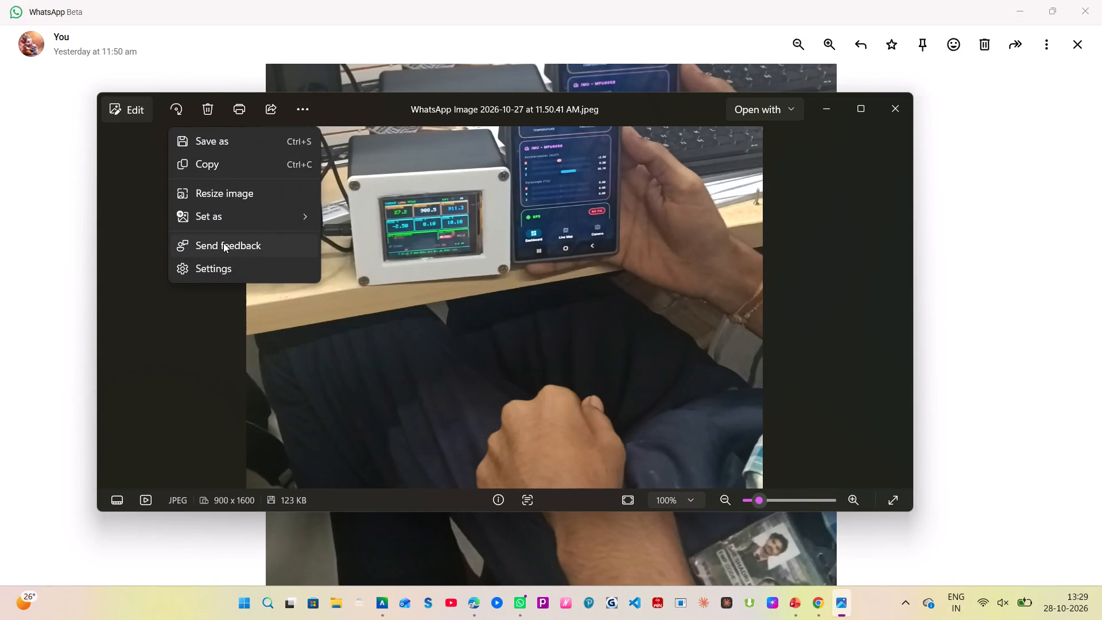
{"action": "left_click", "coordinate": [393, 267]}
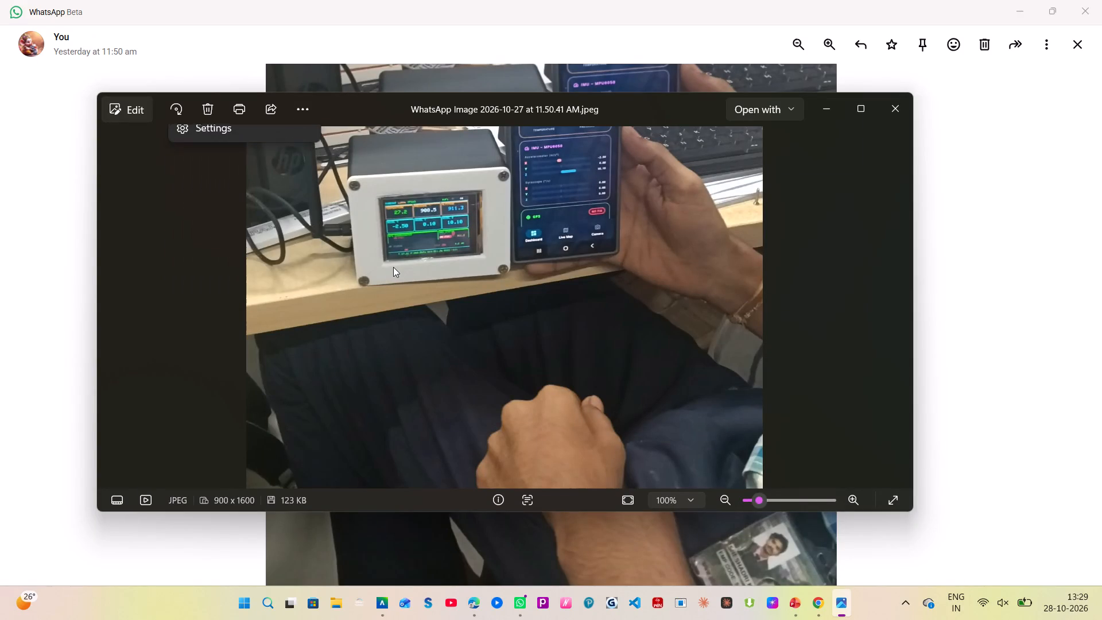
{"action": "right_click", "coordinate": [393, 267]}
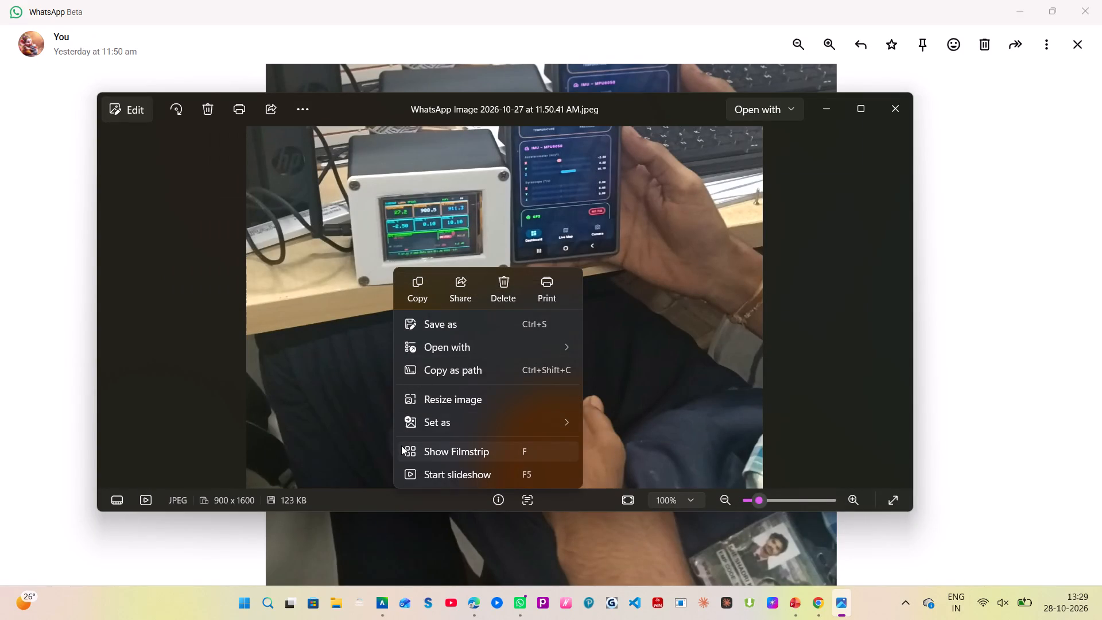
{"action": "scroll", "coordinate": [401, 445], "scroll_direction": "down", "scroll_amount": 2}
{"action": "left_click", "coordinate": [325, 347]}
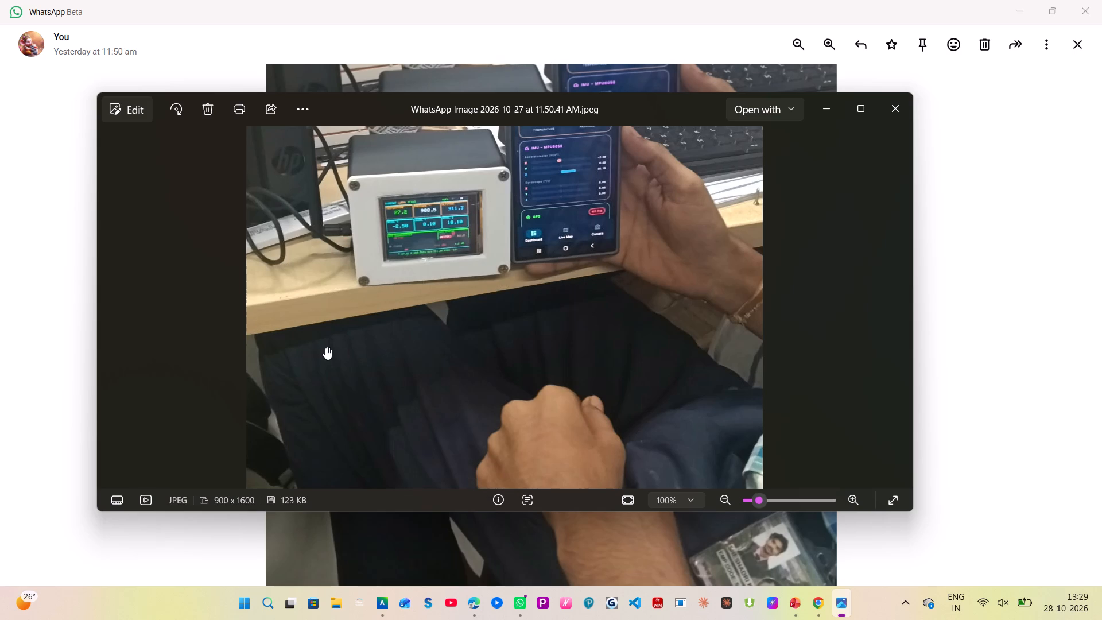
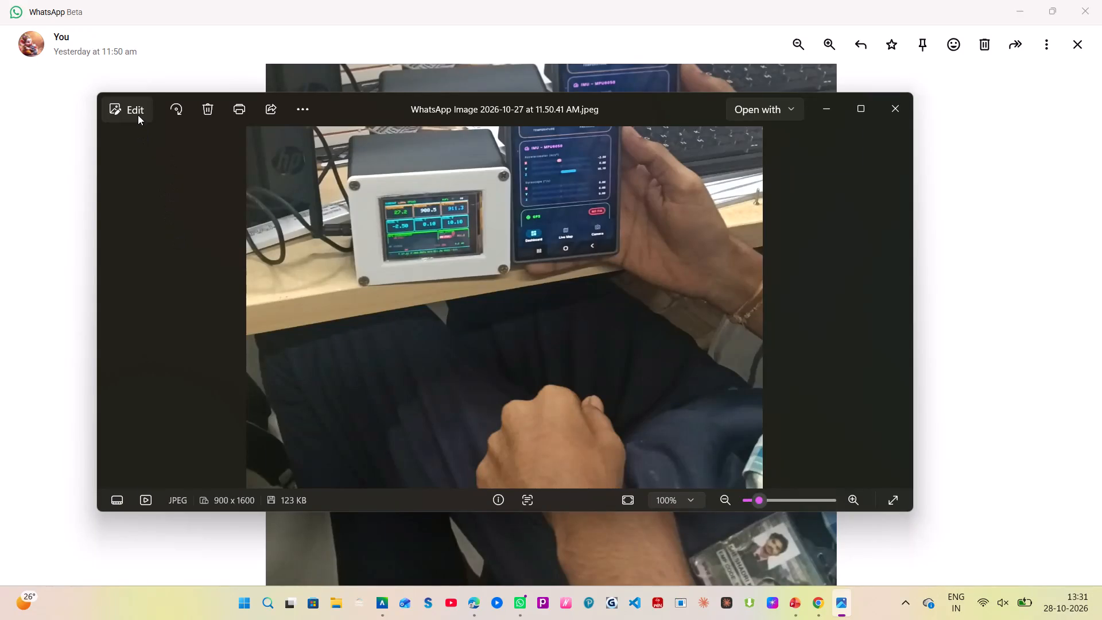
Crop the photo tightly around the white-framed CubeSat box with its display, about 325 x 284 pixels, and save over the original.
{"action": "left_click", "coordinate": [138, 113]}
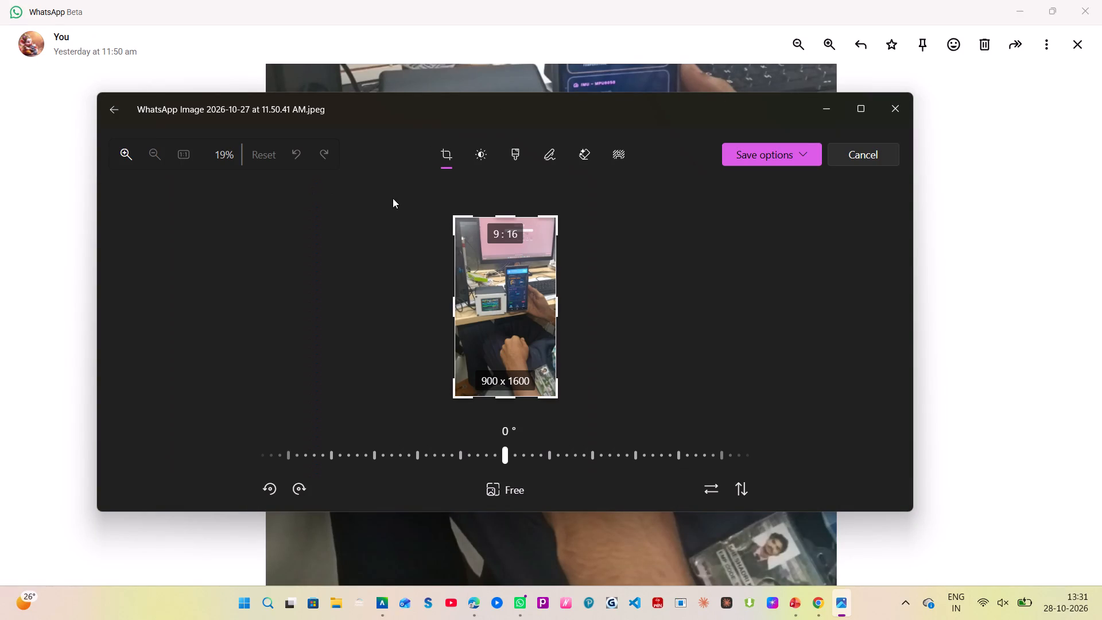
{"action": "left_click_drag", "start_coordinate": [507, 218], "coordinate": [501, 283]}
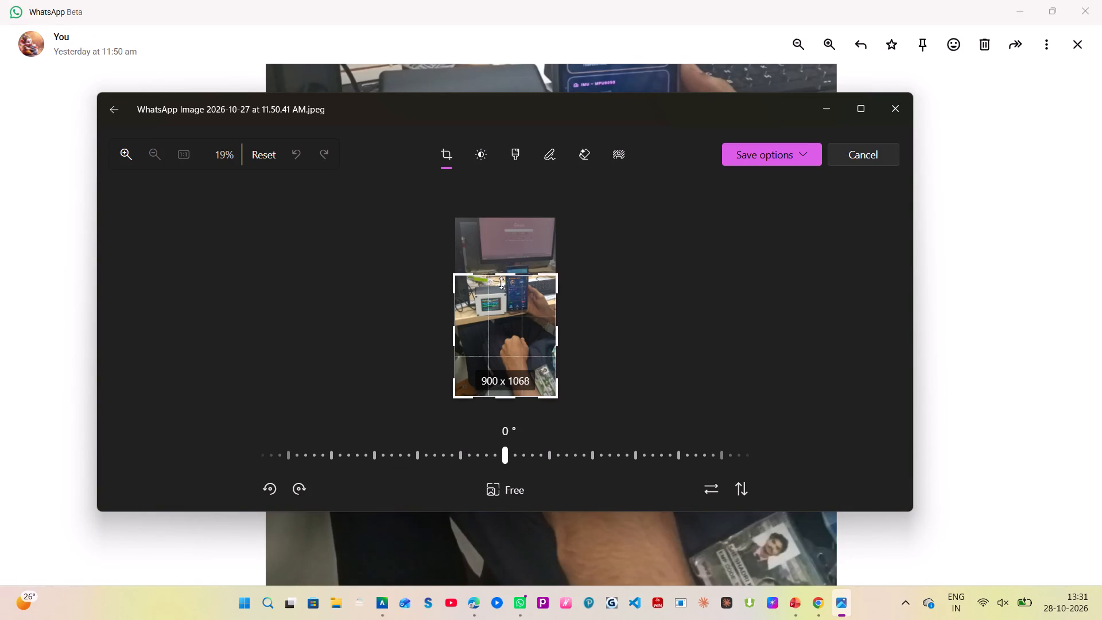
{"action": "left_click_drag", "start_coordinate": [501, 283], "coordinate": [490, 282]}
{"action": "left_click_drag", "start_coordinate": [507, 395], "coordinate": [491, 296]}
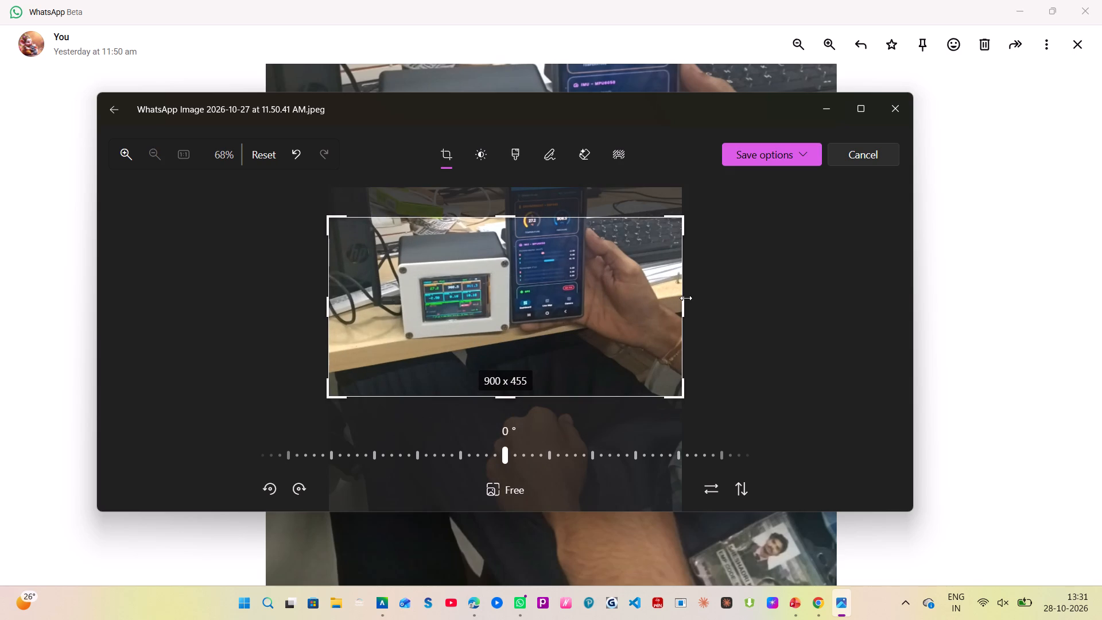
{"action": "left_click_drag", "start_coordinate": [684, 304], "coordinate": [517, 299]}
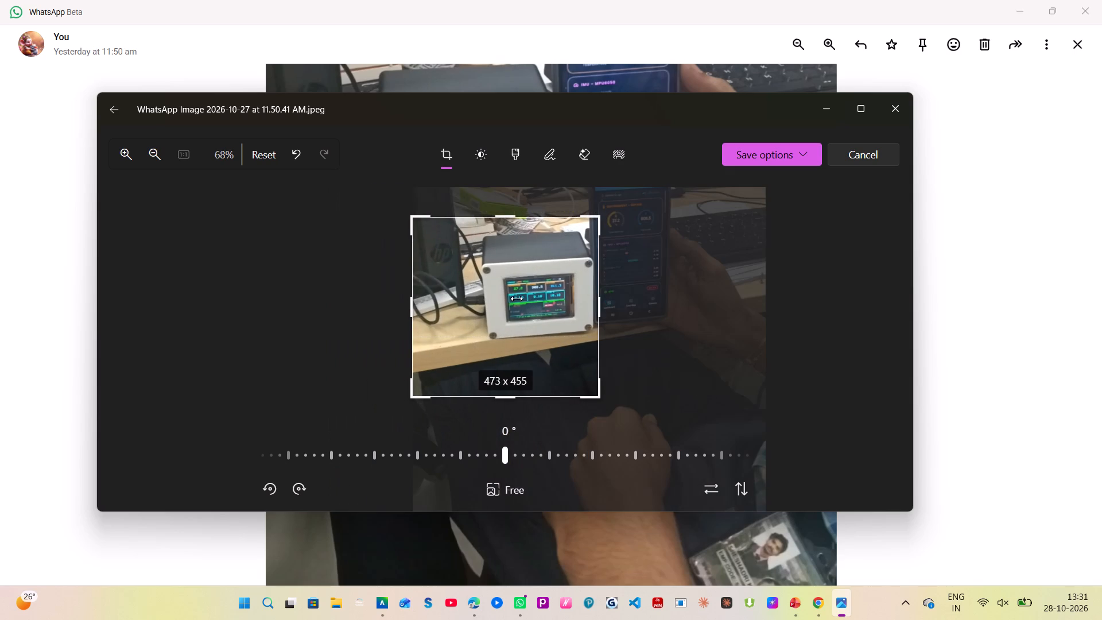
{"action": "left_click_drag", "start_coordinate": [413, 304], "coordinate": [491, 299]}
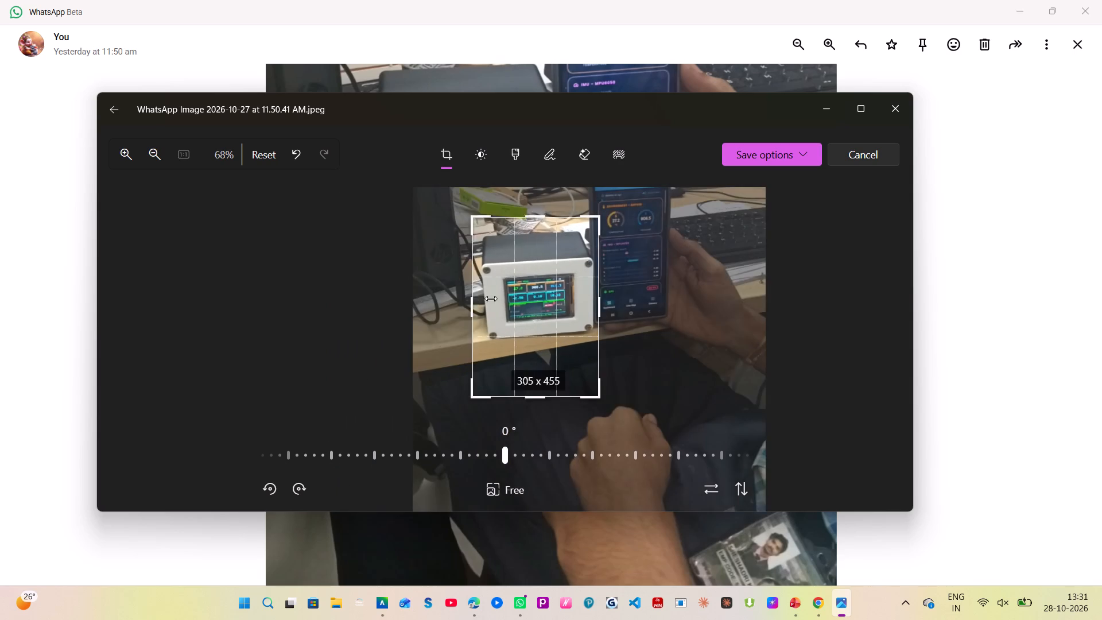
{"action": "left_click_drag", "start_coordinate": [491, 299], "coordinate": [495, 294]}
{"action": "left_click_drag", "start_coordinate": [452, 301], "coordinate": [443, 301]}
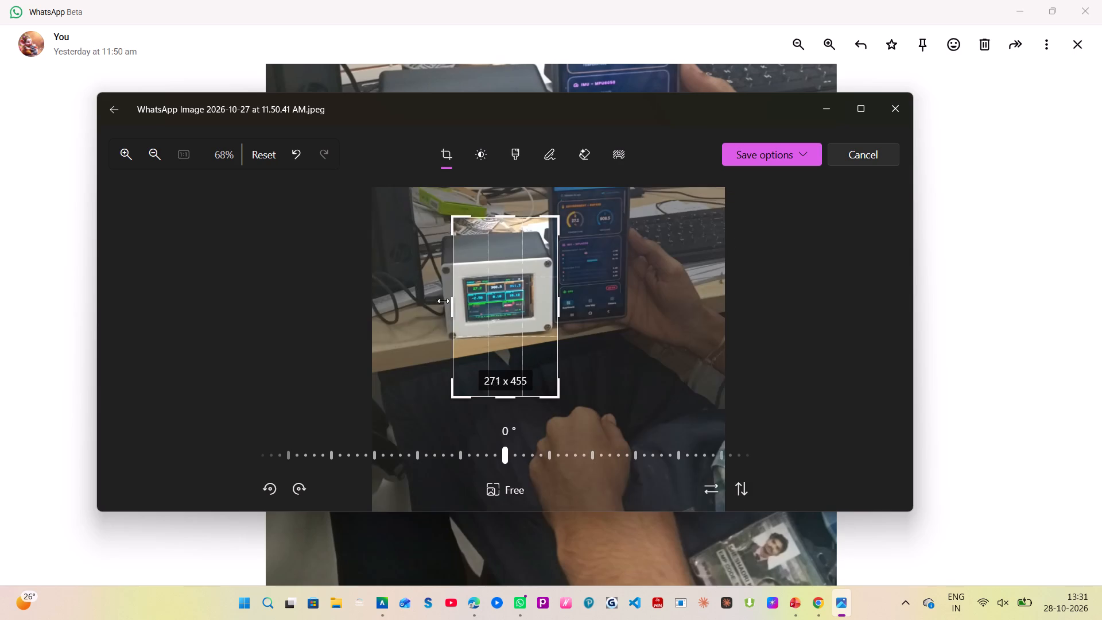
{"action": "left_click_drag", "start_coordinate": [443, 301], "coordinate": [430, 302]}
{"action": "scroll", "coordinate": [491, 278], "scroll_direction": "up", "scroll_amount": 3, "text": "ctrl"}
{"action": "scroll", "coordinate": [491, 278], "scroll_direction": "up", "scroll_amount": 3}
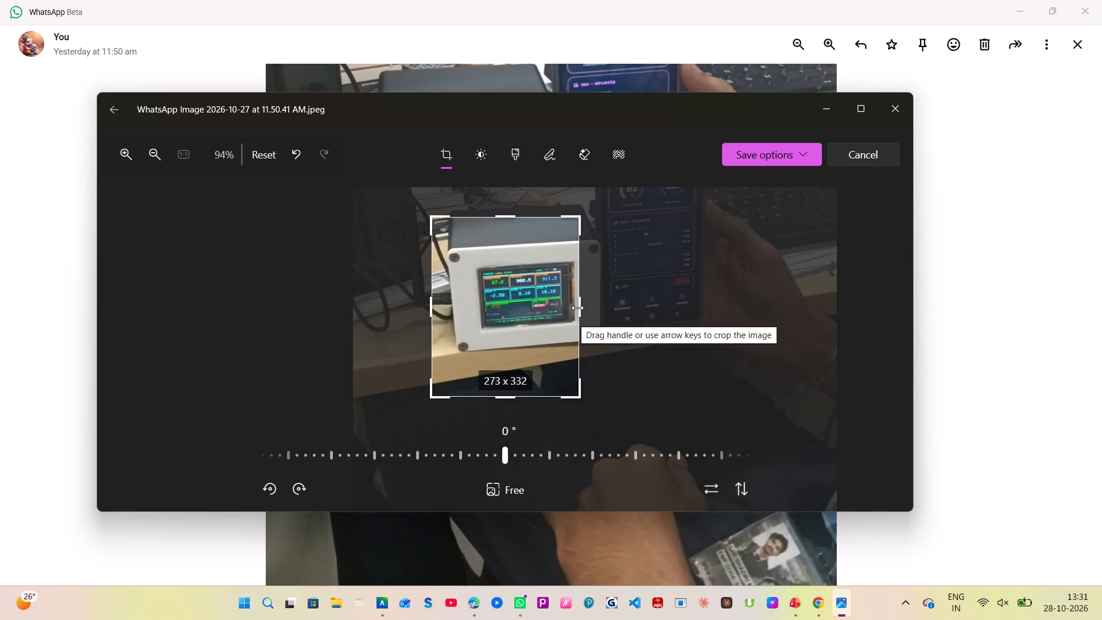
{"action": "left_click_drag", "start_coordinate": [577, 308], "coordinate": [592, 300]}
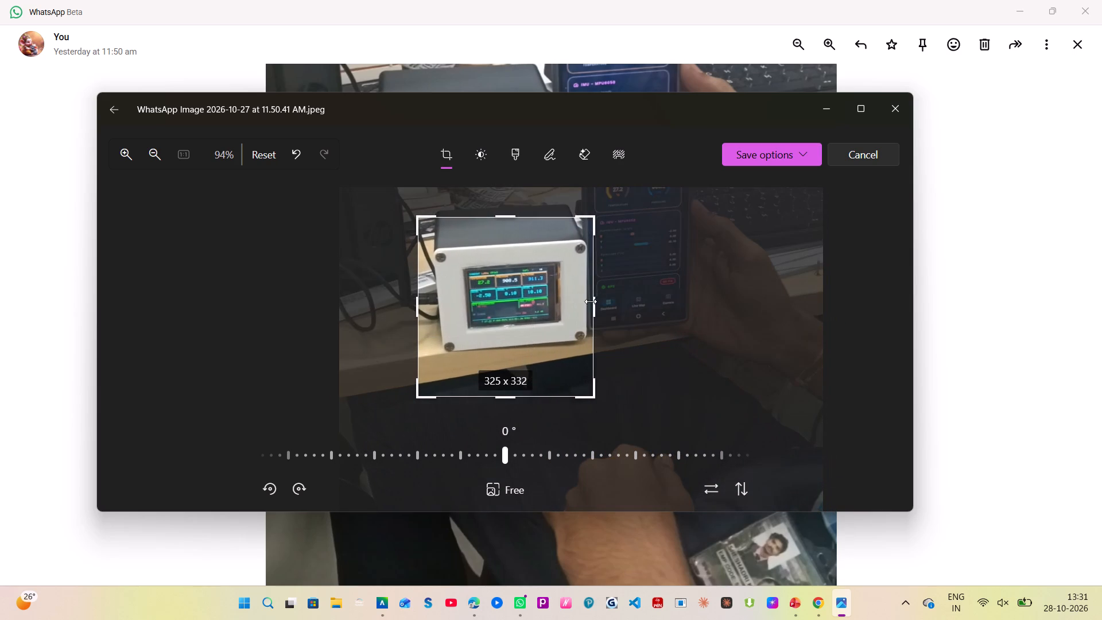
{"action": "left_click_drag", "start_coordinate": [504, 401], "coordinate": [511, 375]}
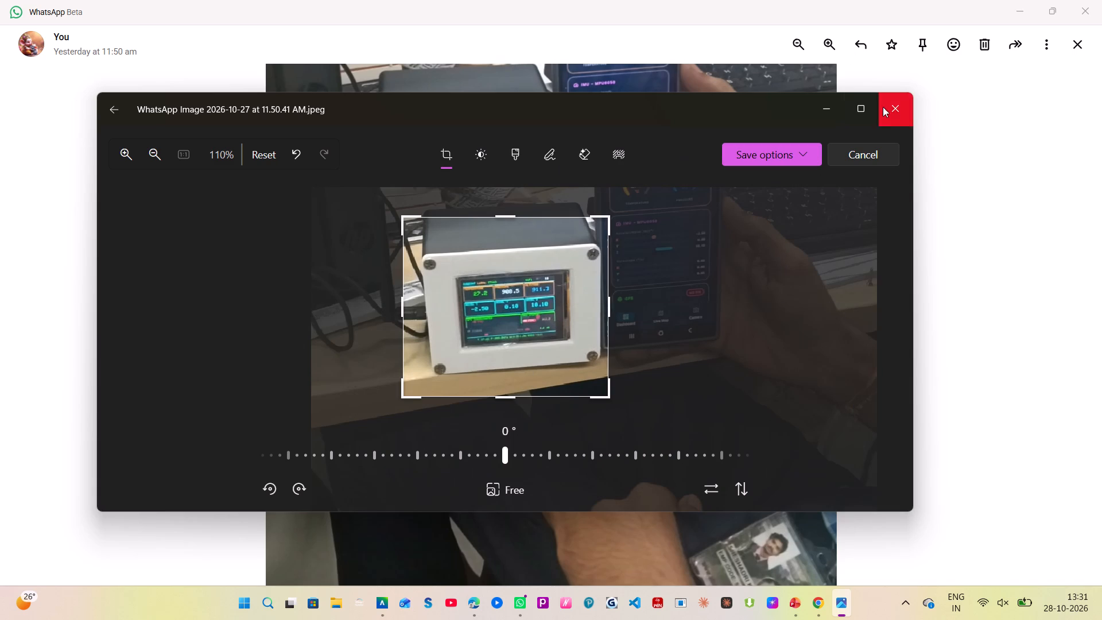
{"action": "key", "text": "Return"}
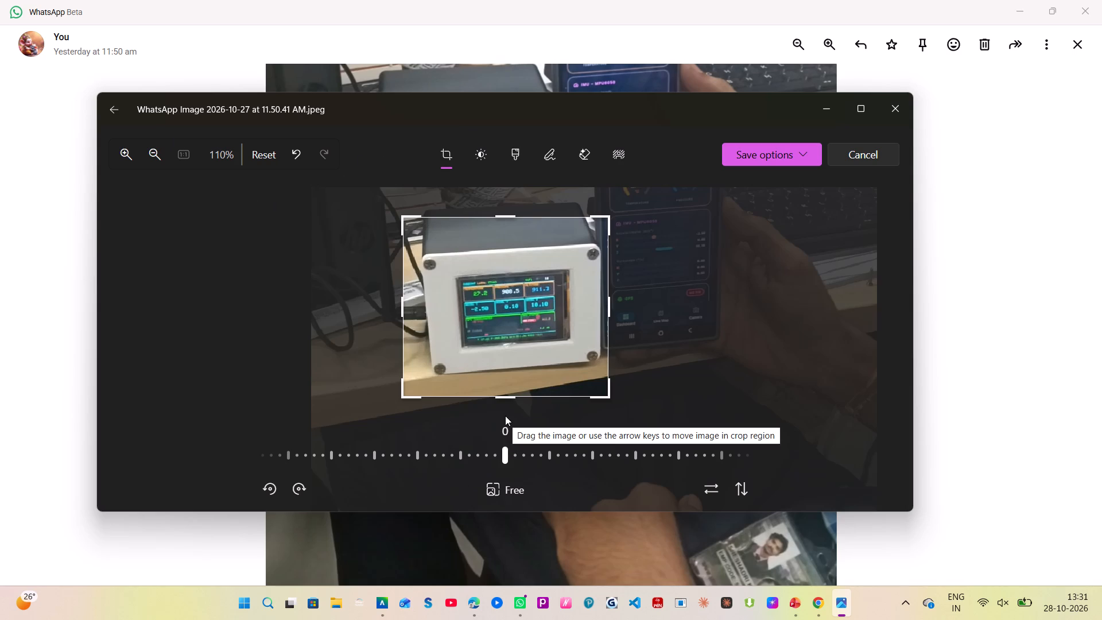
{"action": "left_click", "coordinate": [801, 147]}
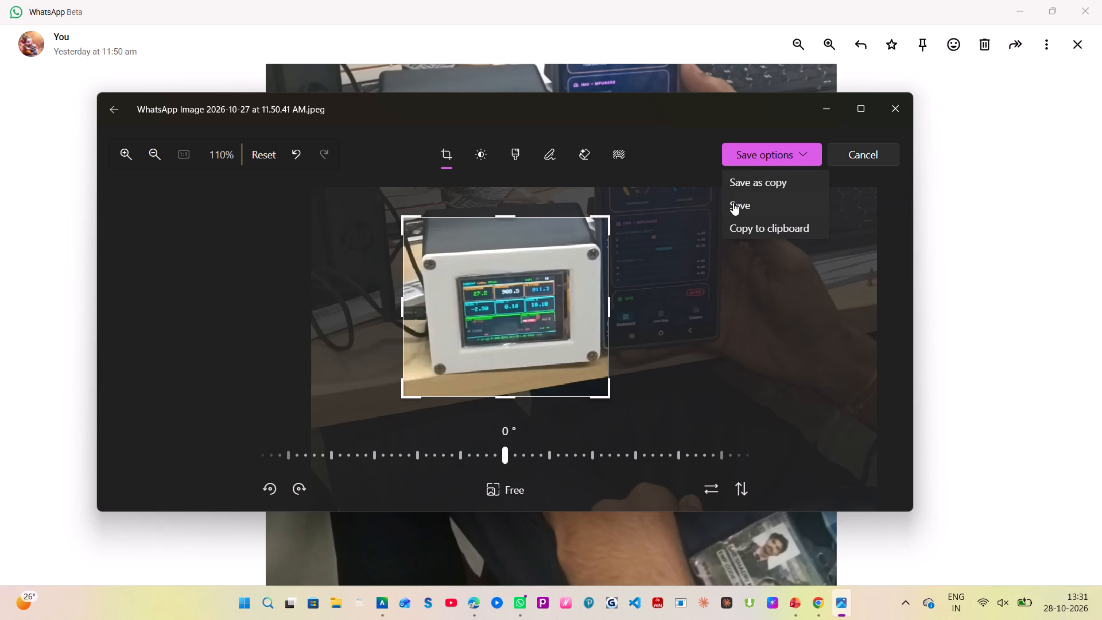
{"action": "left_click", "coordinate": [733, 202]}
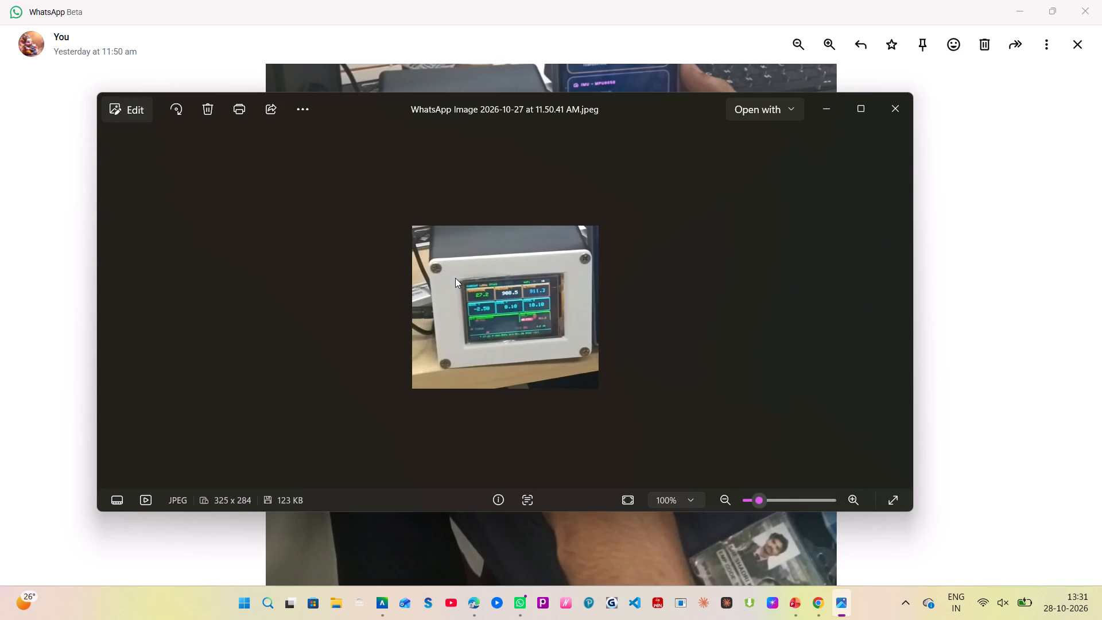
Copy the cropped CubeSat box photo to the clipboard.
{"action": "left_click", "coordinate": [320, 108]}
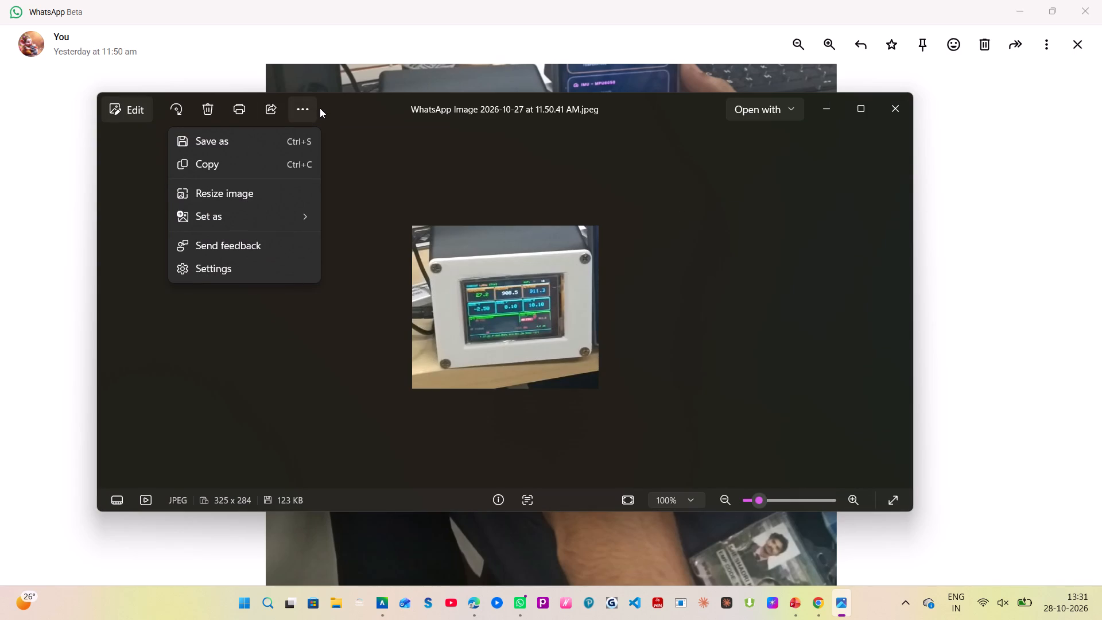
{"action": "left_click", "coordinate": [198, 160]}
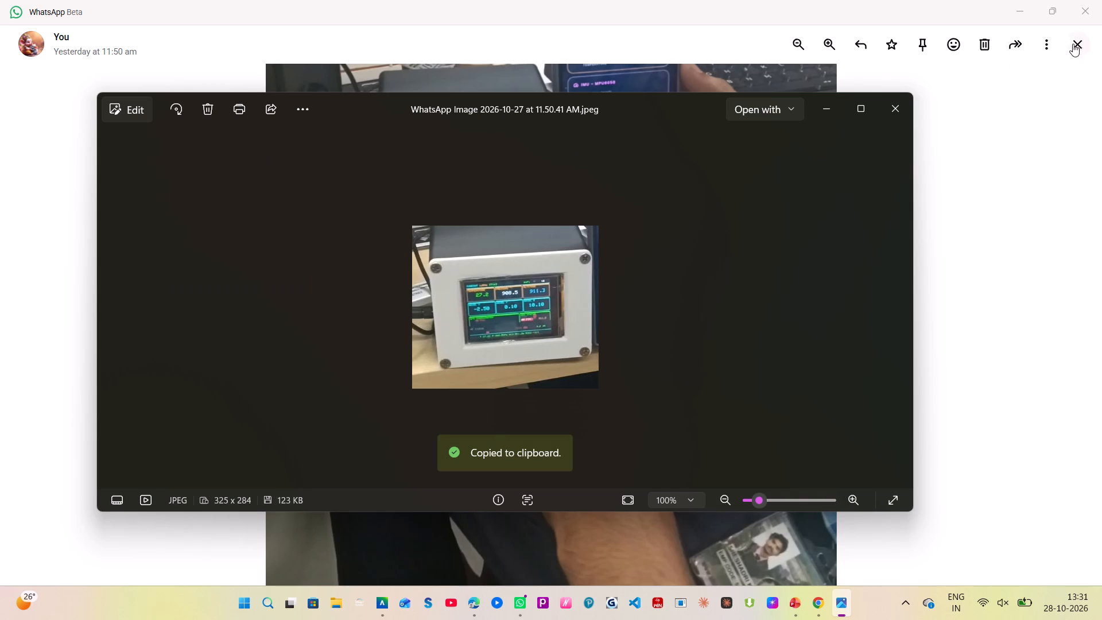
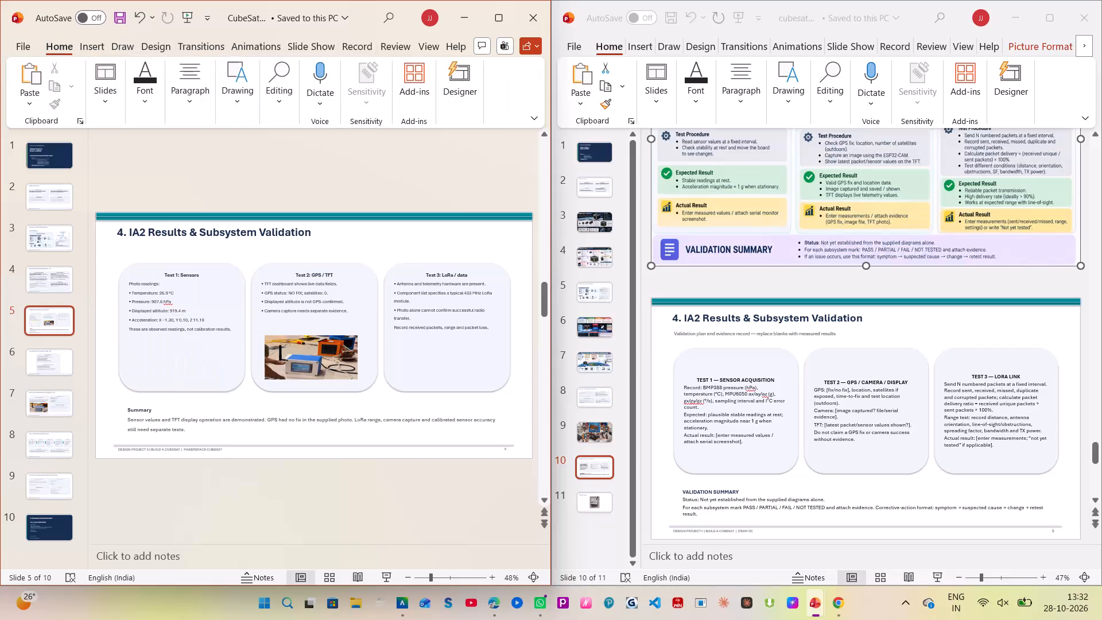
Paste the cropped CubeSat box photo onto slide 5 and place it below the text of the Test 1: Sensors card.
{"action": "key", "text": "ctrl+v"}
{"action": "left_click_drag", "start_coordinate": [333, 343], "coordinate": [195, 392]}
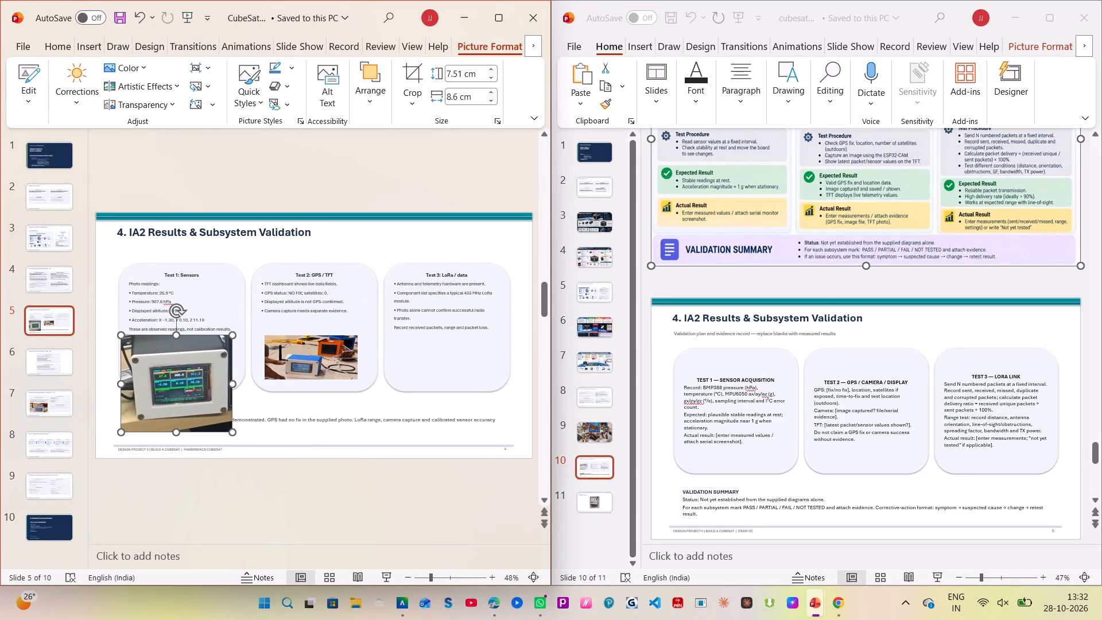
{"action": "left_click_drag", "start_coordinate": [175, 440], "coordinate": [182, 406]}
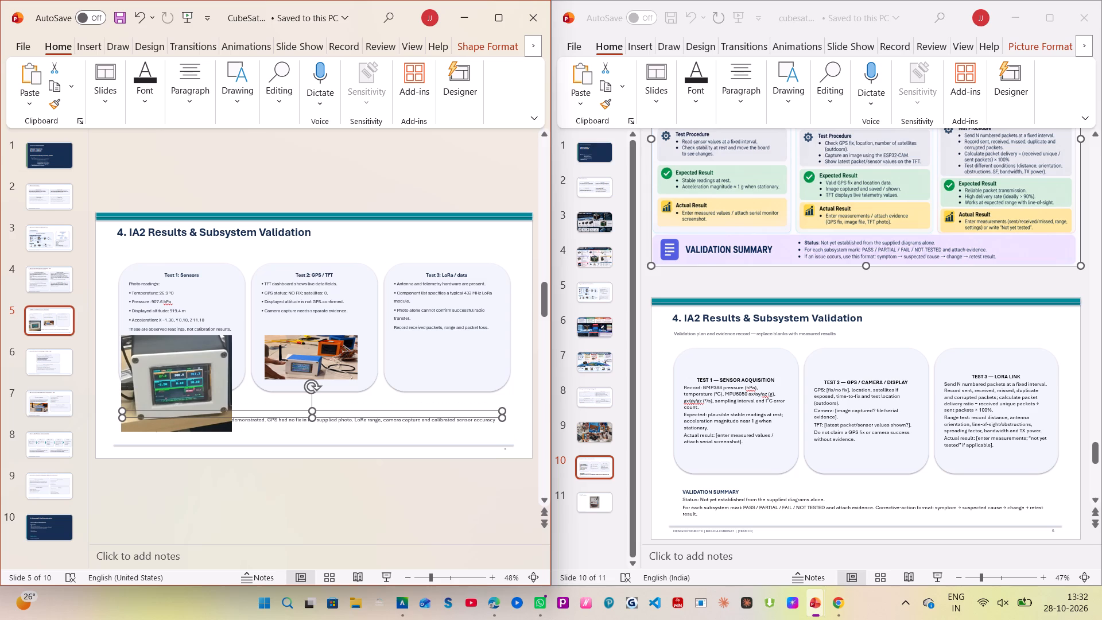
{"action": "key", "text": "ctrl+z"}
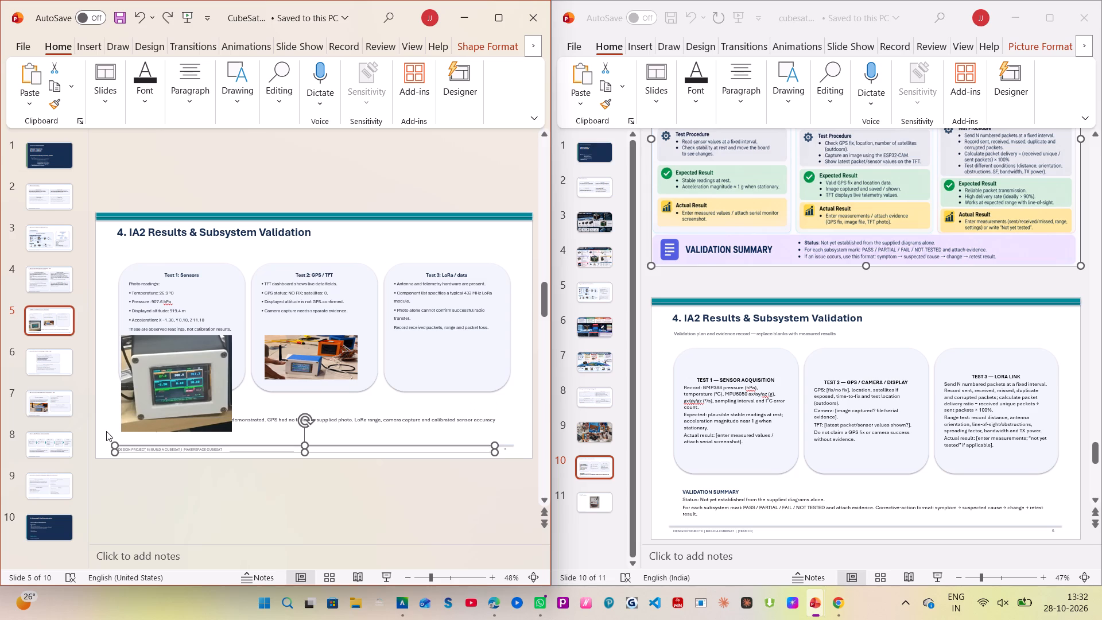
Reduce the pasted photo's height and width so it fits inside the Test 1: Sensors card, between its text and bottom edge.
{"action": "left_click", "coordinate": [189, 394]}
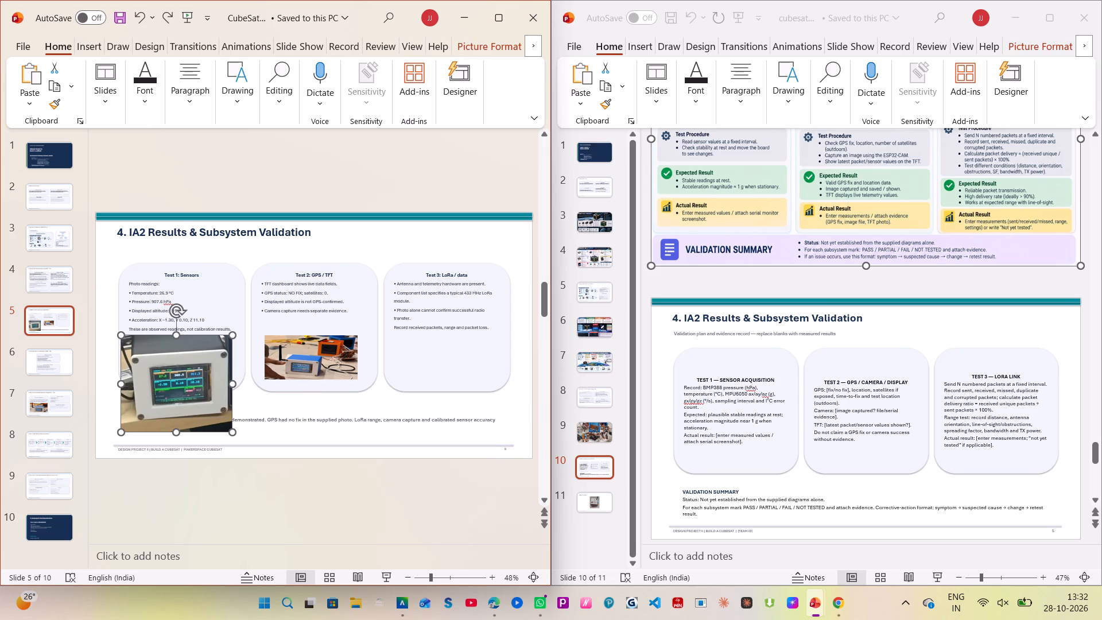
{"action": "left_click_drag", "start_coordinate": [176, 429], "coordinate": [187, 401]}
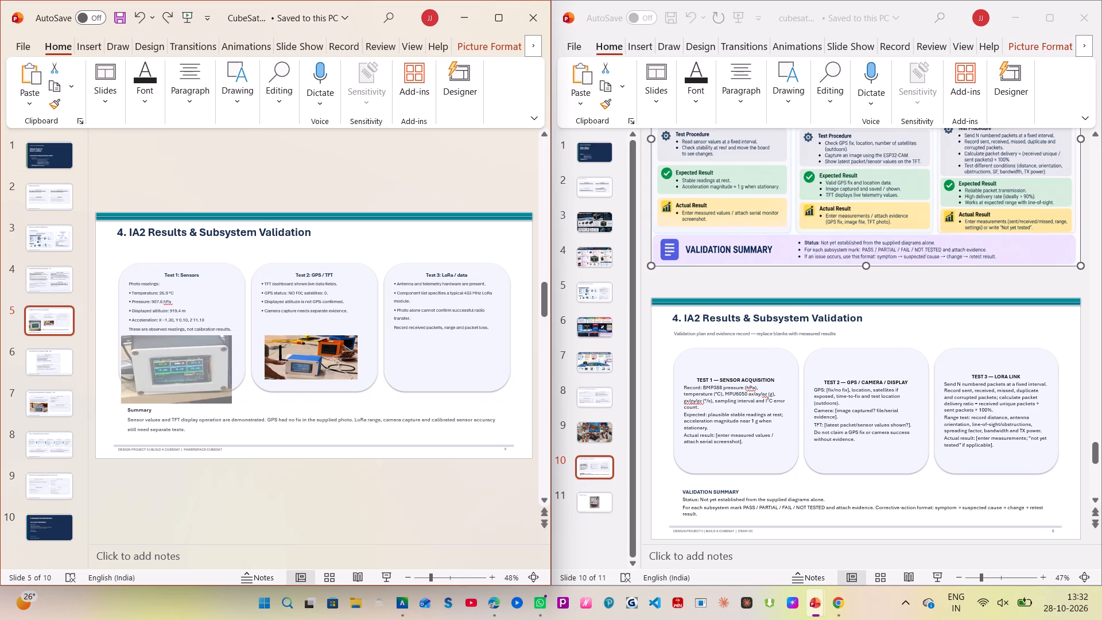
{"action": "left_click_drag", "start_coordinate": [187, 401], "coordinate": [197, 392]}
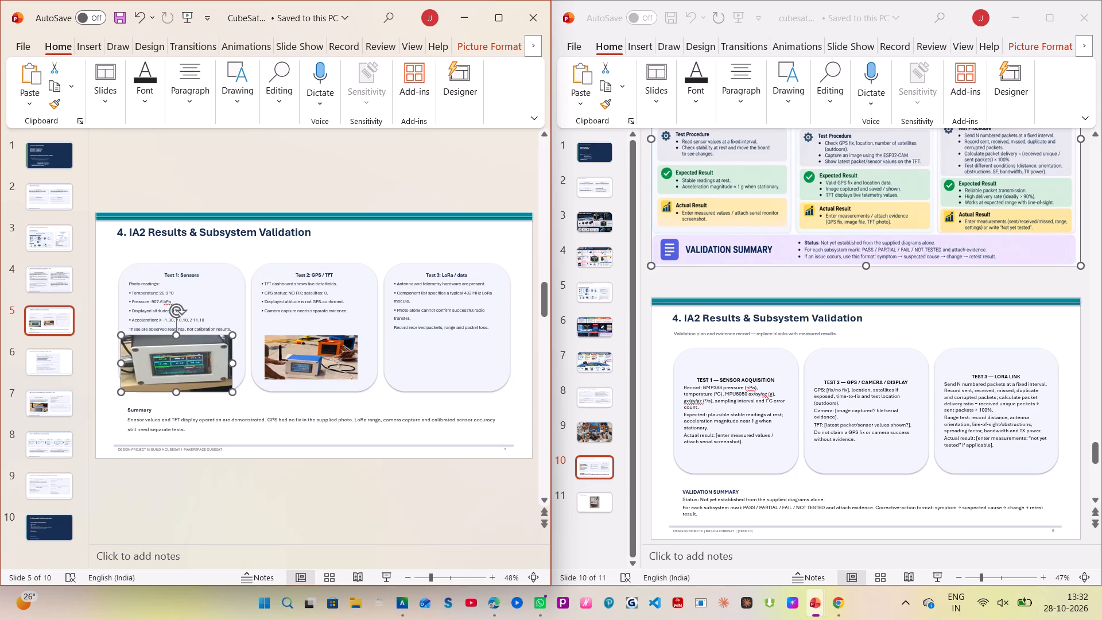
{"action": "left_click_drag", "start_coordinate": [234, 361], "coordinate": [215, 361]}
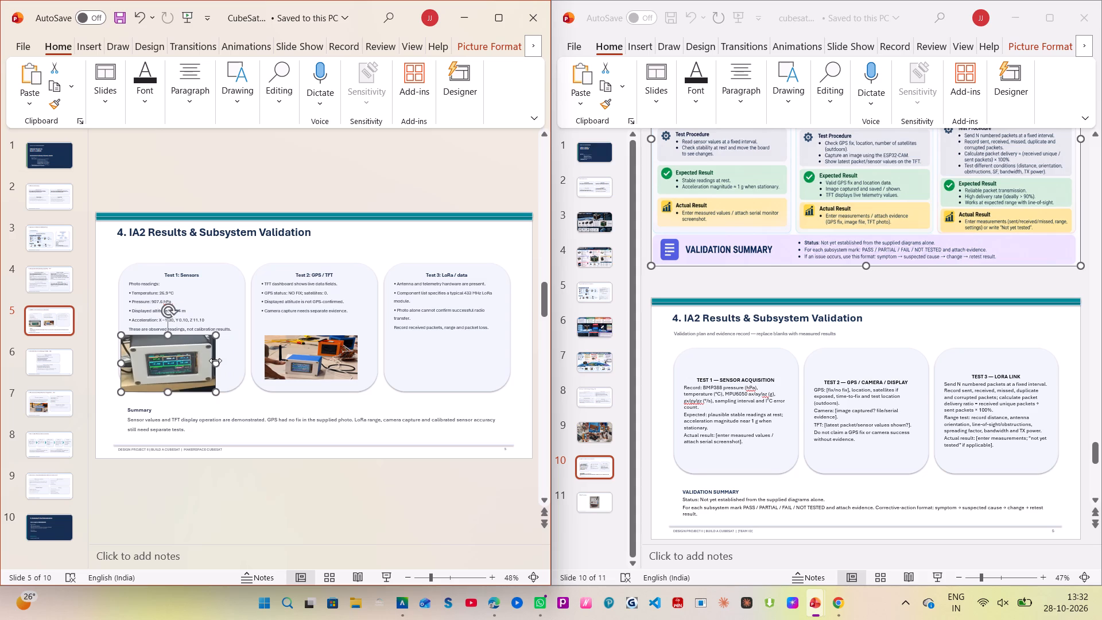
{"action": "left_click_drag", "start_coordinate": [123, 361], "coordinate": [130, 352]}
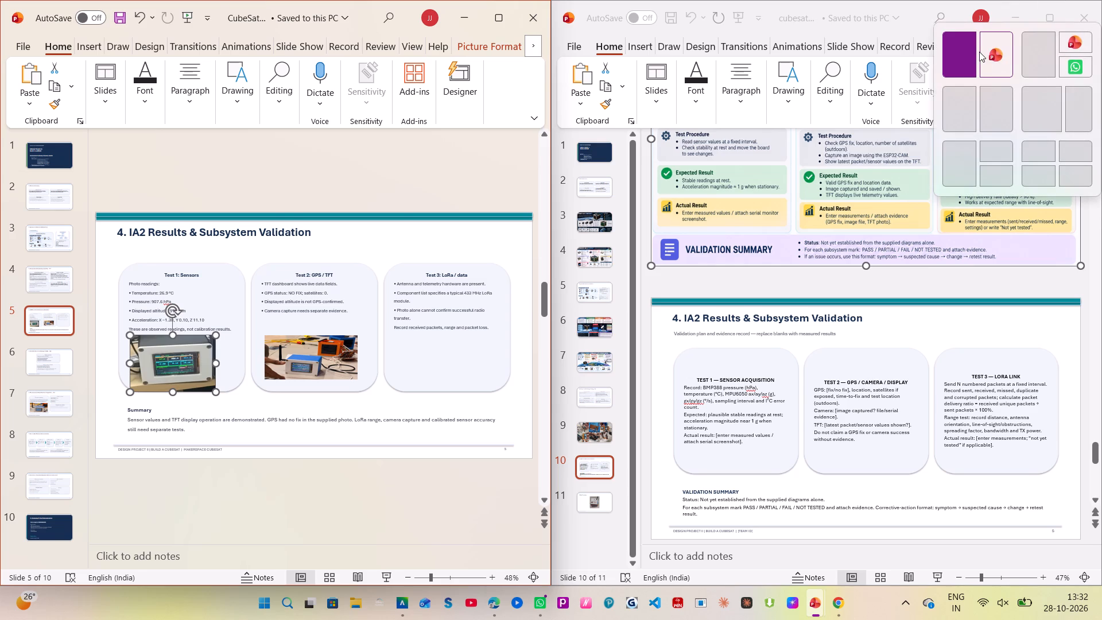
Snap the CubeSat presentation being edited to the right half of the screen and minimise the 11-slide reference cubesat deck.
{"action": "left_click", "coordinate": [979, 52]}
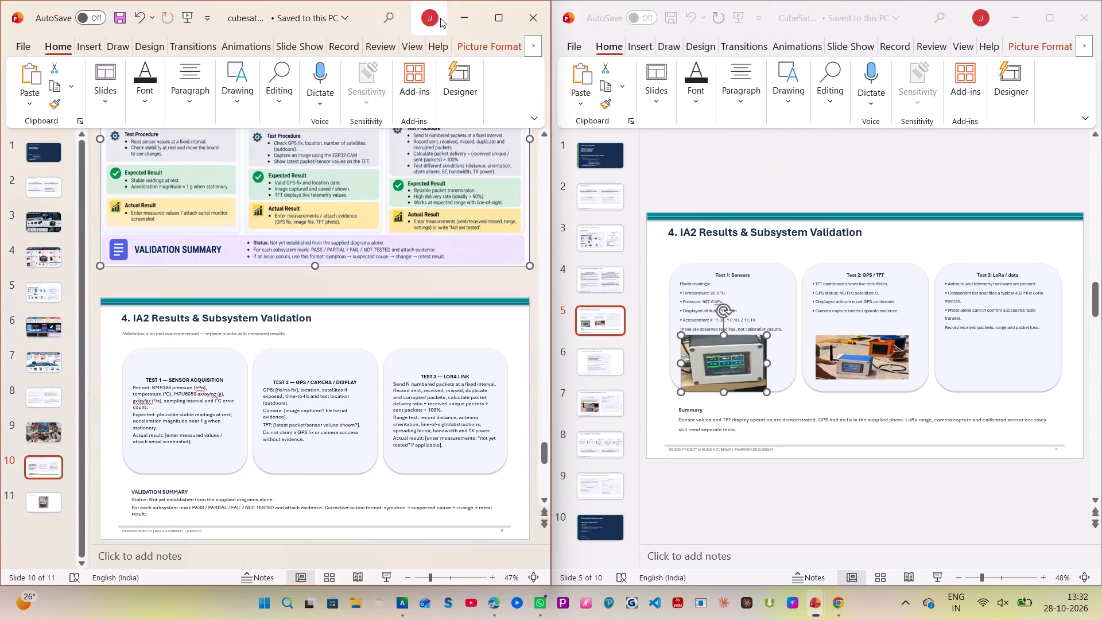
{"action": "left_click", "coordinate": [463, 13]}
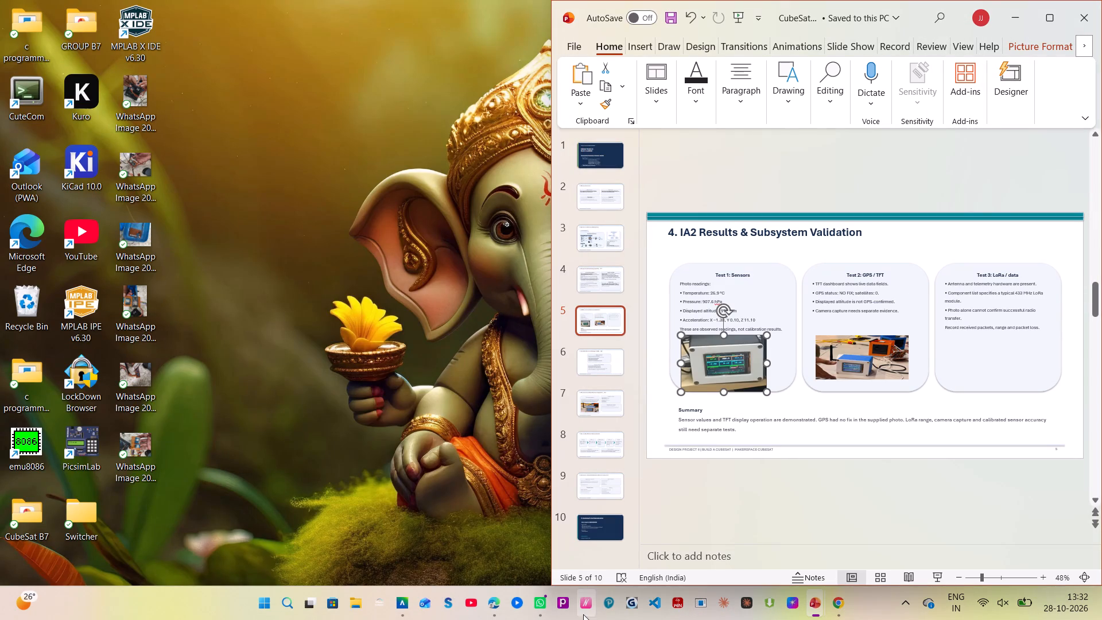
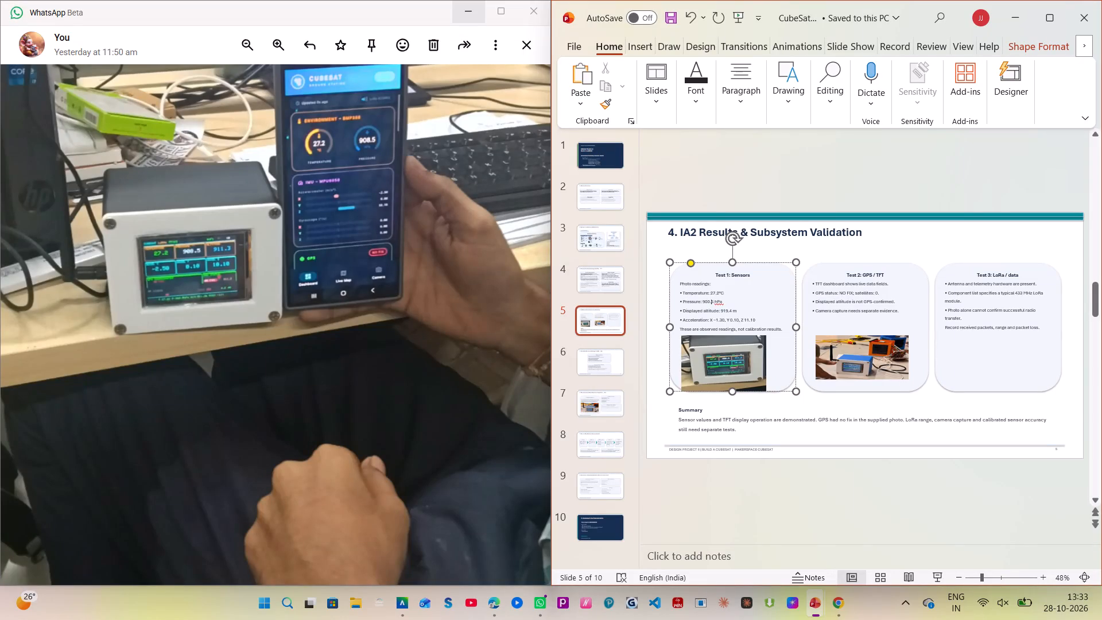
Set the displayed altitude in slide 5's Test 1: Sensors card to 911.7 m.
{"action": "left_click", "coordinate": [728, 313]}
{"action": "key", "text": "bracketright"}
{"action": "key", "text": "BackSpace"}
{"action": "key", "text": "BackSpace"}
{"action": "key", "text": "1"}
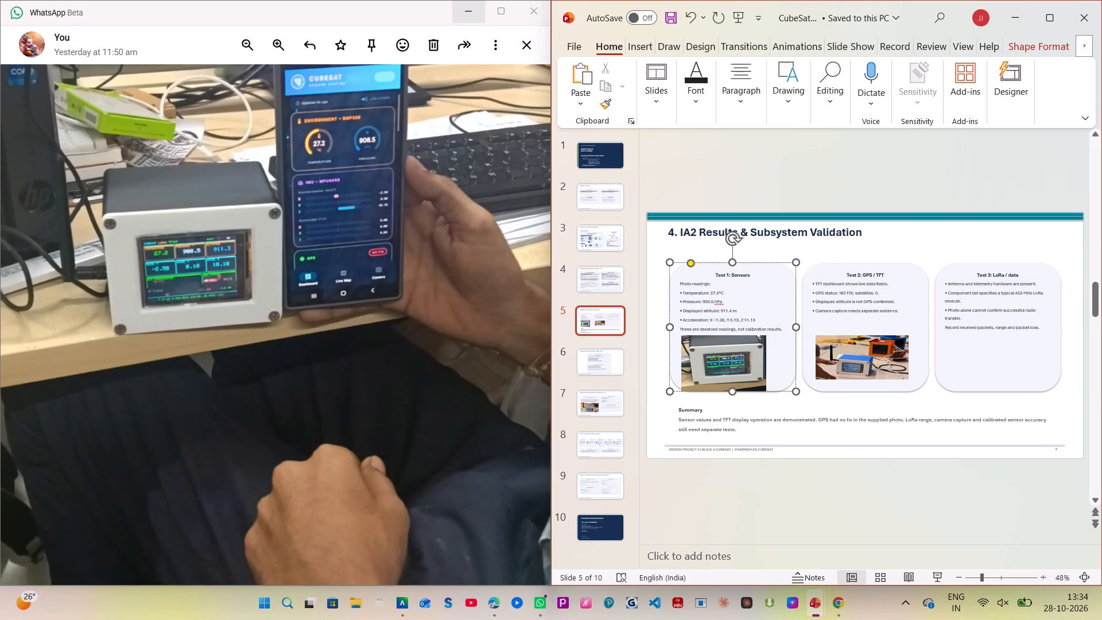
{"action": "left_click", "coordinate": [731, 311]}
{"action": "key", "text": "BackSpace"}
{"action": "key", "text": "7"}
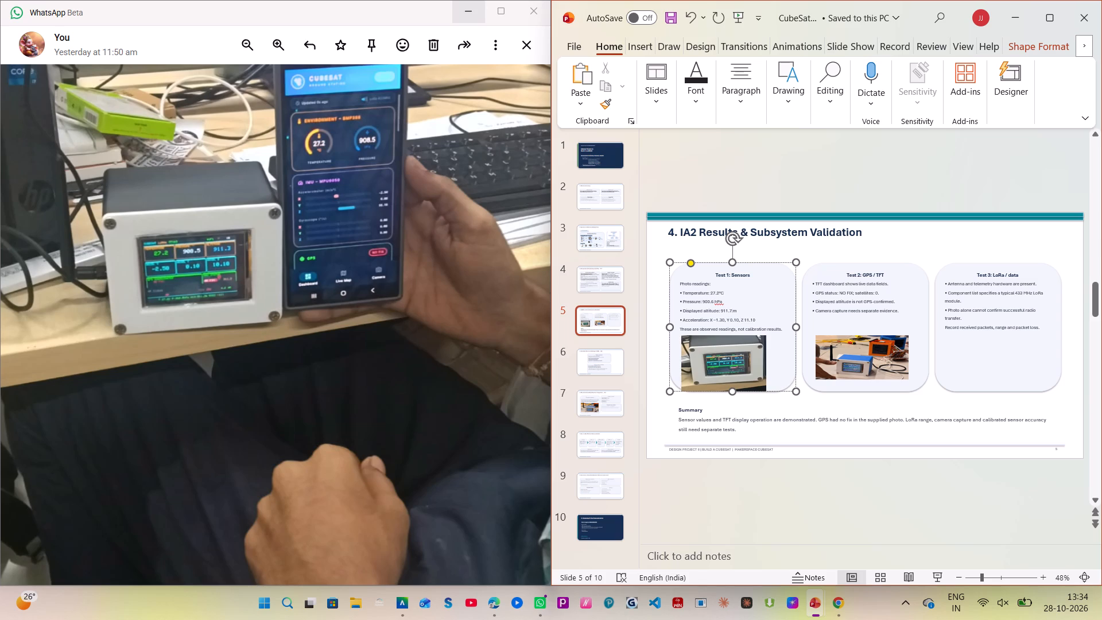
Replace the X acceleration value in the Test 1: Sensors card with the reading on the photographed CubeSat display.
{"action": "left_click", "coordinate": [725, 320]}
{"action": "key", "text": "BackSpace"}
{"action": "key", "text": "BackSpace"}
{"action": "key", "text": "BackSpace"}
{"action": "key", "text": "BackSpace"}
Correct the acceleration readings in the Test 1: Sensors card to X −2.50 and Z 10.10.
{"action": "key", "text": "minus"}
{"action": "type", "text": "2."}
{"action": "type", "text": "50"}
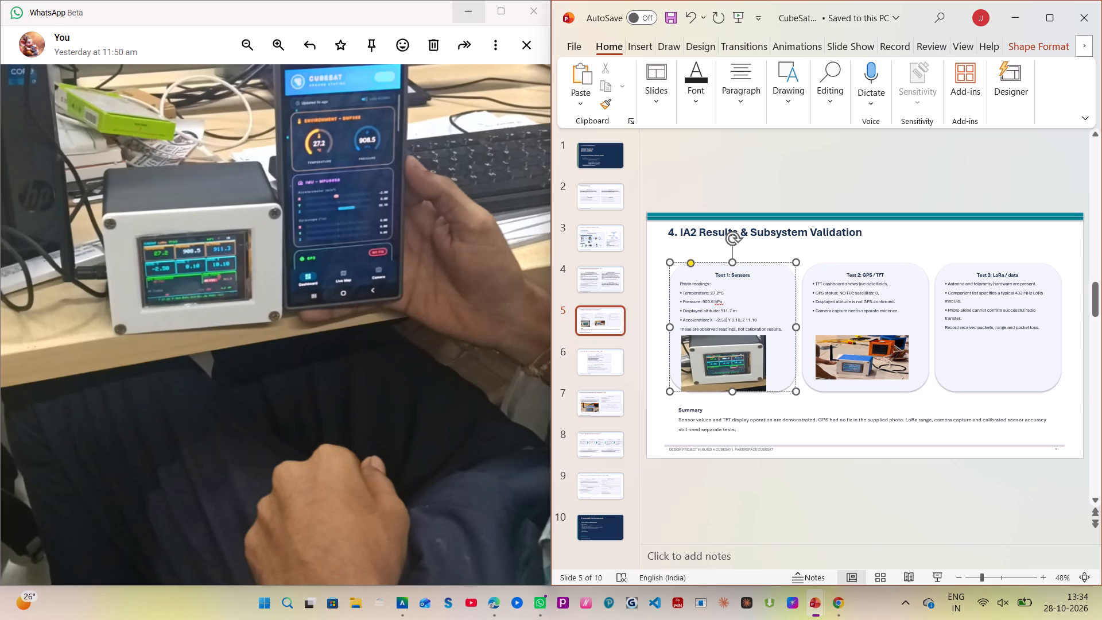
{"action": "left_click", "coordinate": [750, 321]}
{"action": "key", "text": "BackSpace"}
{"action": "key", "text": "0"}
Replace the photo in the Test 2: GPS / TFT card with the copied cropped CubeSat box photo.
{"action": "left_click", "coordinate": [829, 368]}
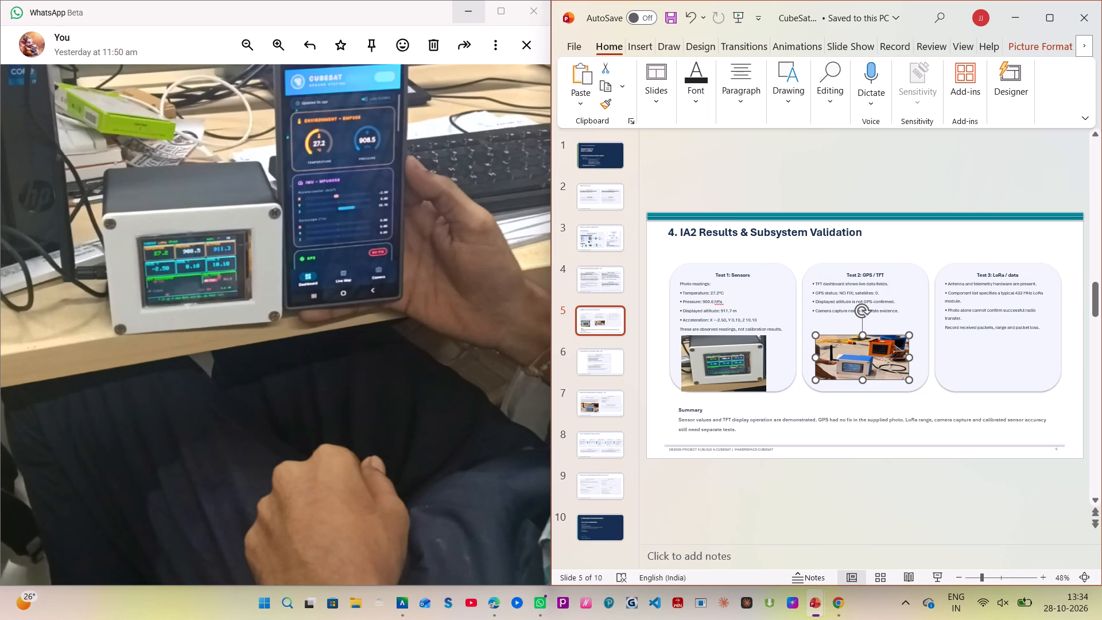
{"action": "key", "text": "BackSpace"}
{"action": "key", "text": "ctrl+v"}
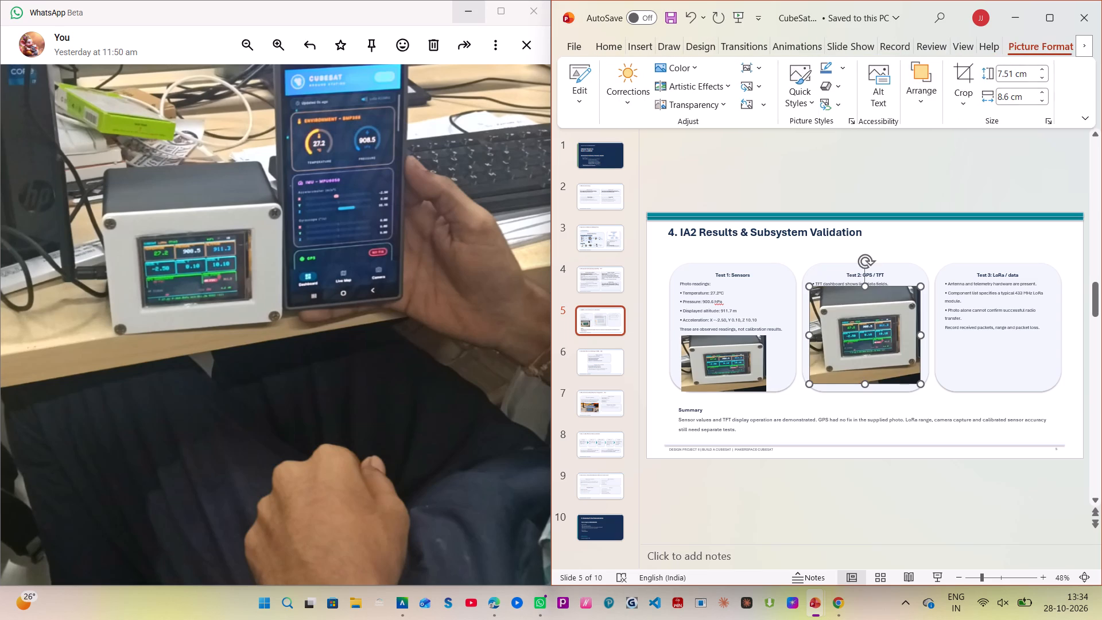
Reduce the new Test 2 photo's height to about 5.04 cm from its top edge so it sits below the card's text.
{"action": "left_click_drag", "start_coordinate": [867, 285], "coordinate": [871, 315]}
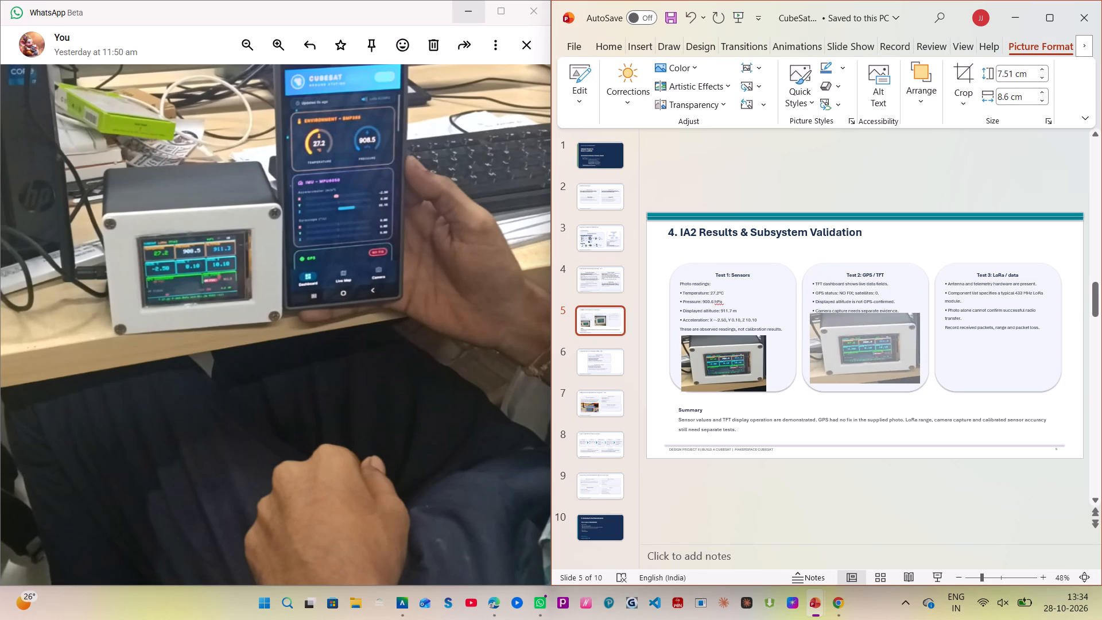
{"action": "left_click_drag", "start_coordinate": [871, 315], "coordinate": [868, 314]}
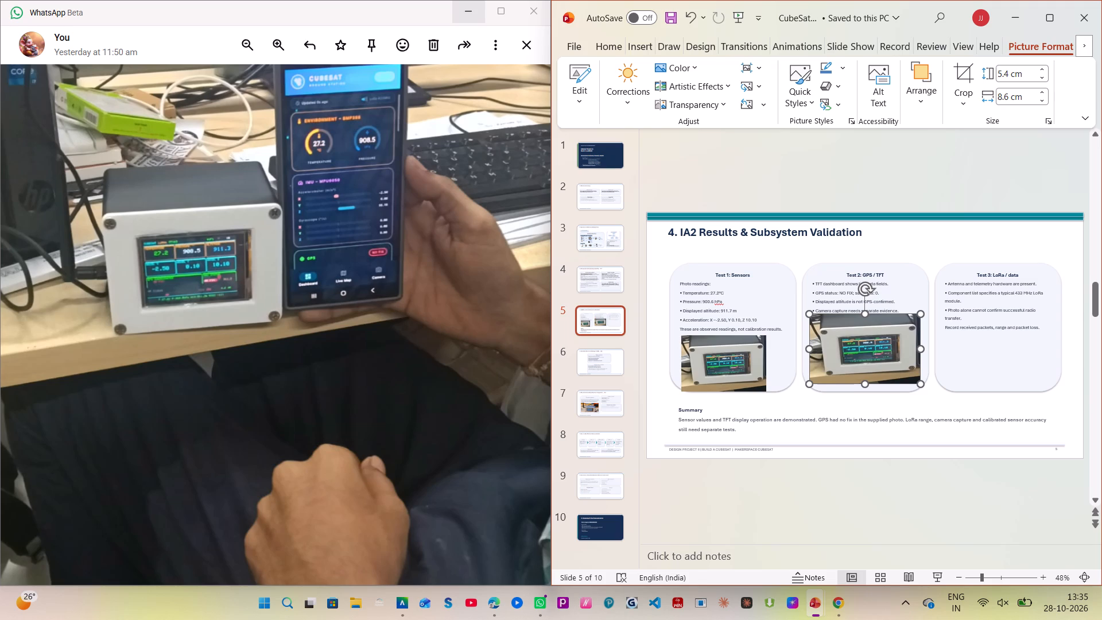
{"action": "left_click", "coordinate": [858, 363]}
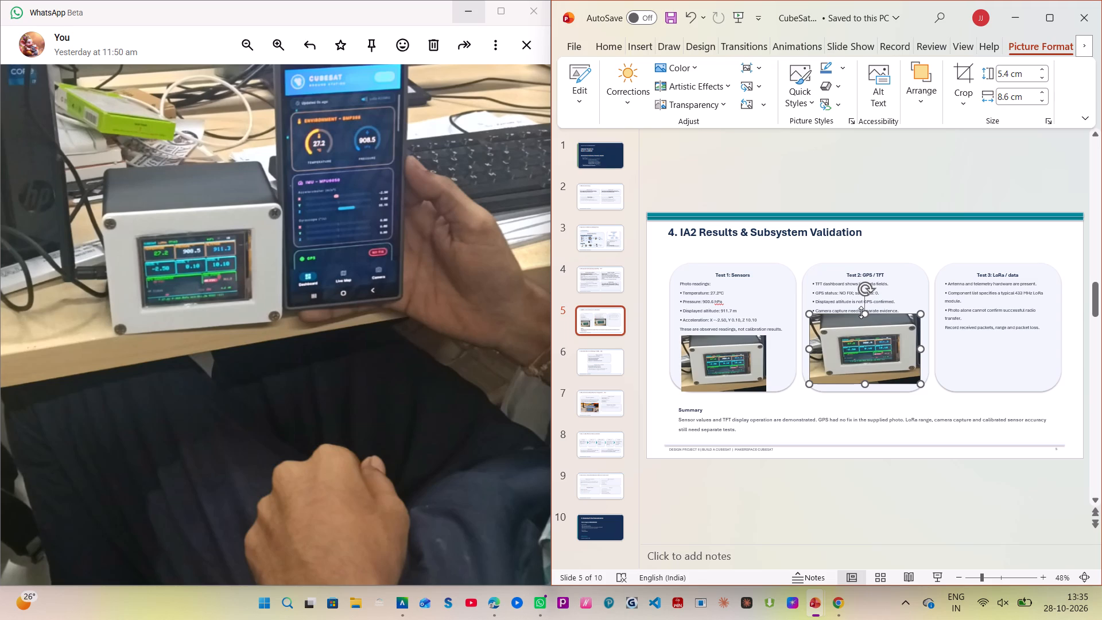
{"action": "left_click", "coordinate": [867, 314]}
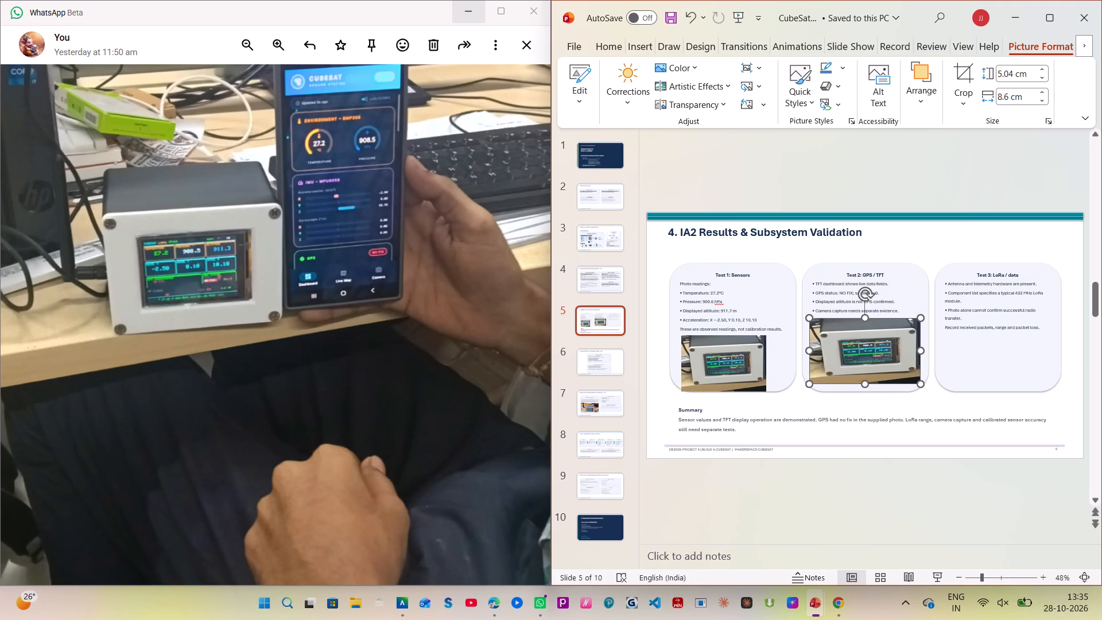
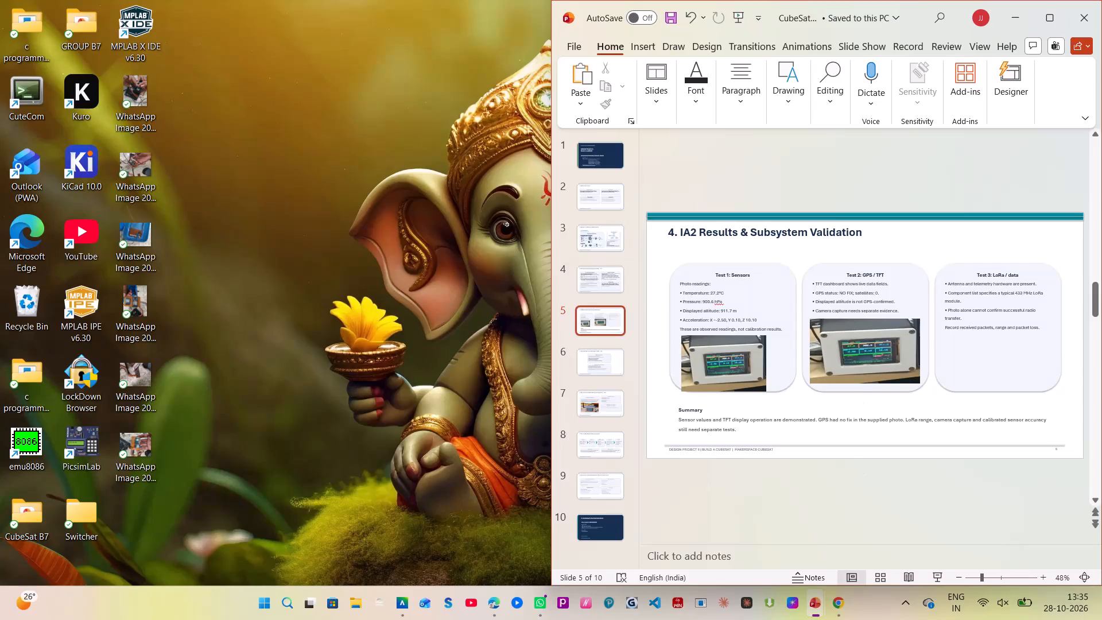
Arrange the presentation side by side with the WhatsApp photo showing the CubeSat box and the phone dashboard.
{"action": "left_click", "coordinate": [871, 343]}
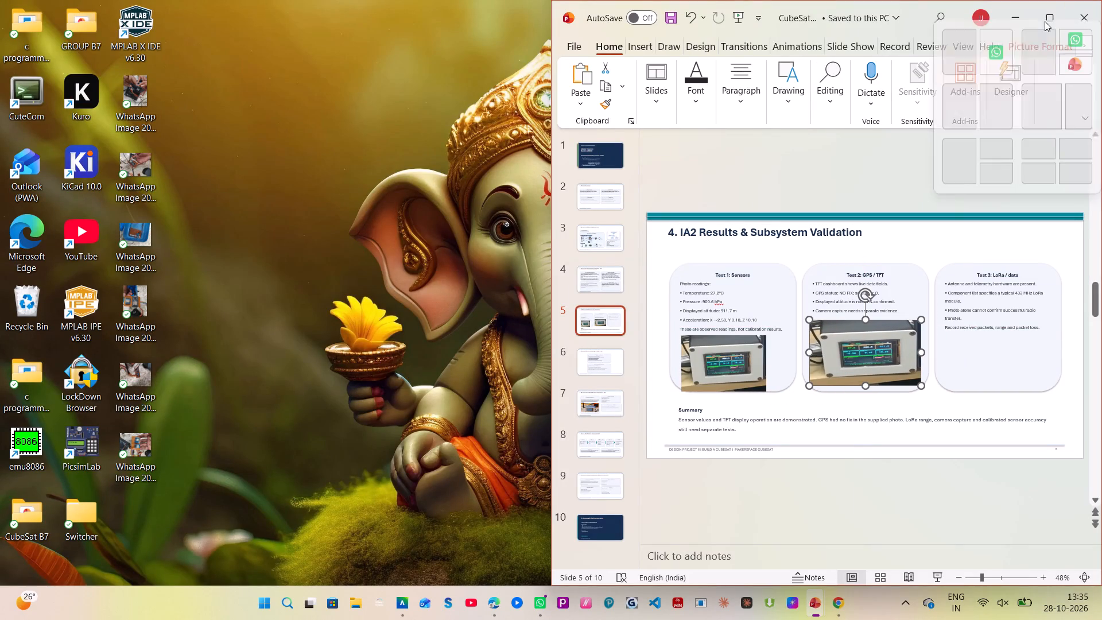
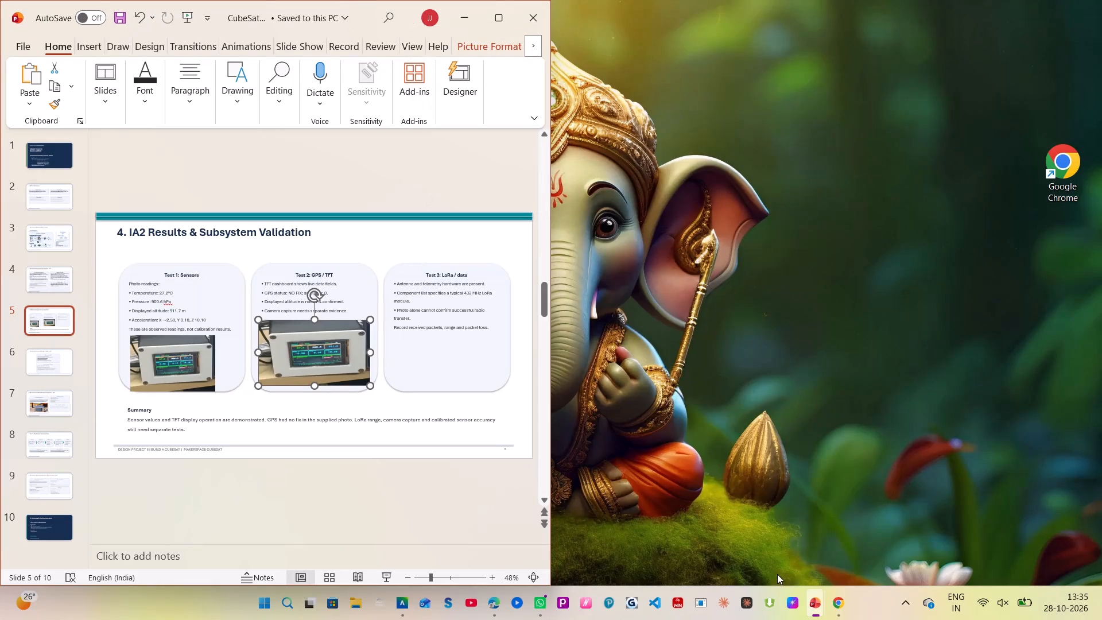
Switch to the other open PowerPoint presentation, cubesat (1), which holds the reference version of the CubeSat slides.
{"action": "left_click", "coordinate": [816, 603]}
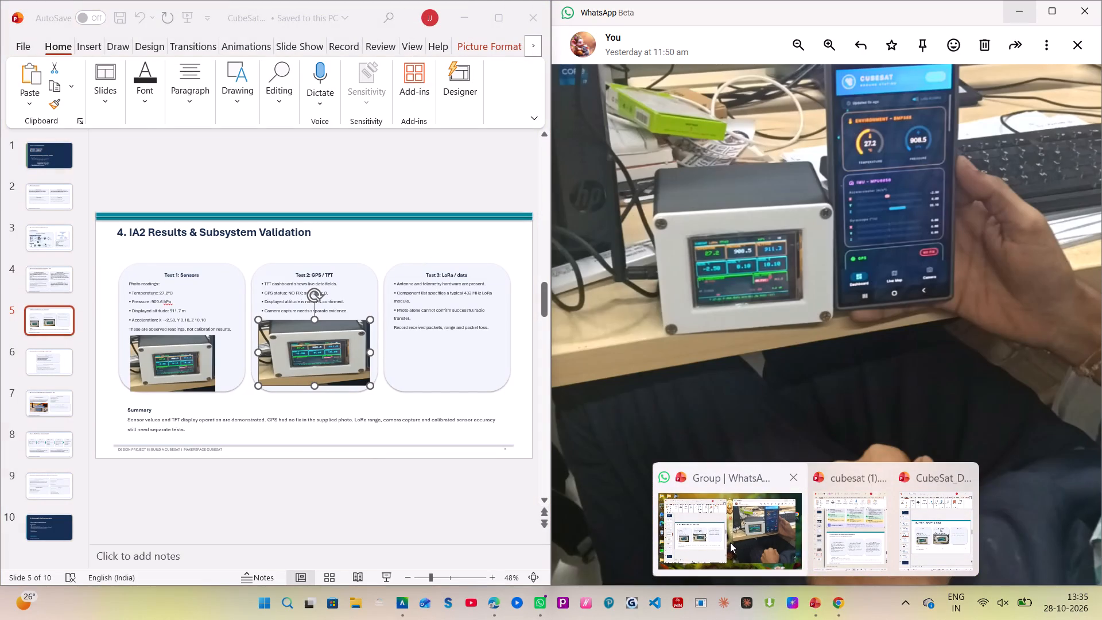
{"action": "left_click", "coordinate": [878, 532]}
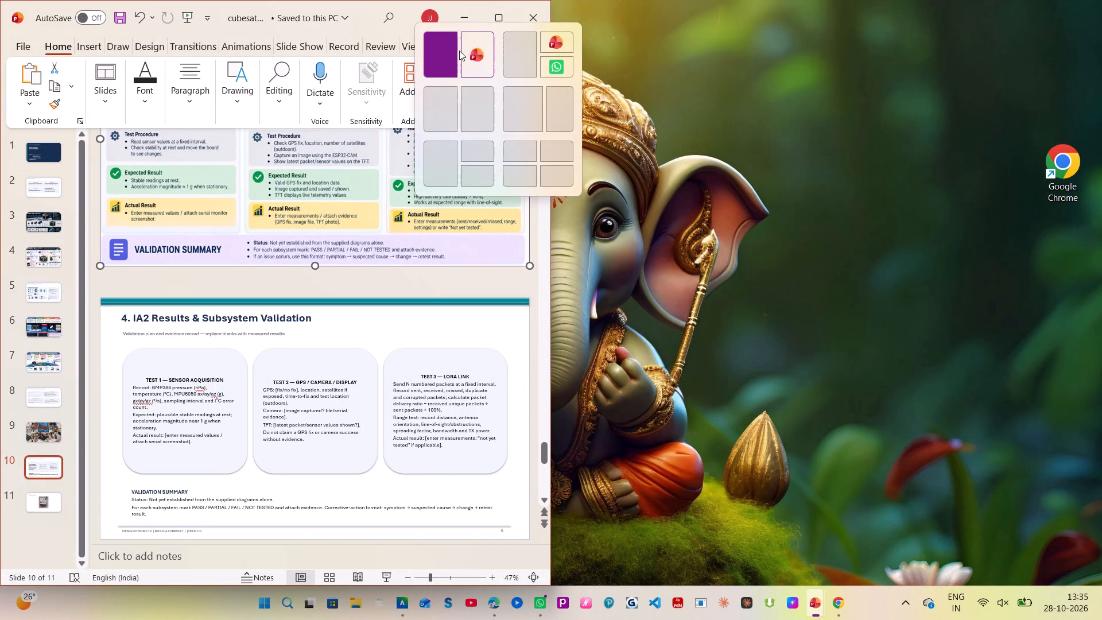
Tile the team presentation beside the reference cubesat presentation so both are shown side by side.
{"action": "left_click", "coordinate": [459, 51]}
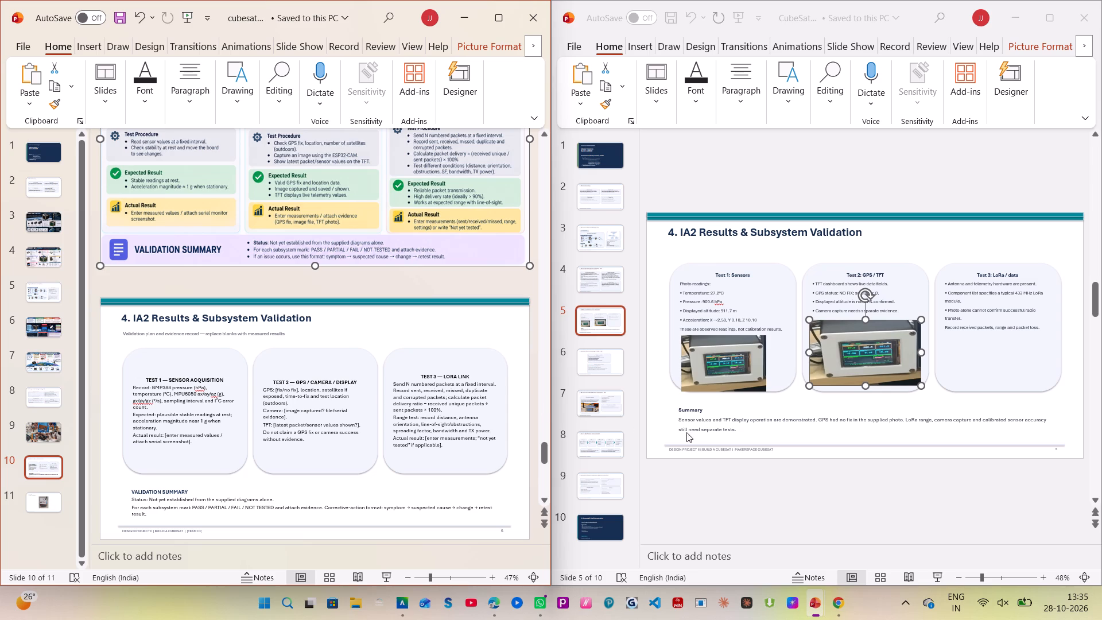
Compare the team deck's results and structural design slides with the final slides of the reference presentation.
{"action": "left_click", "coordinate": [743, 482]}
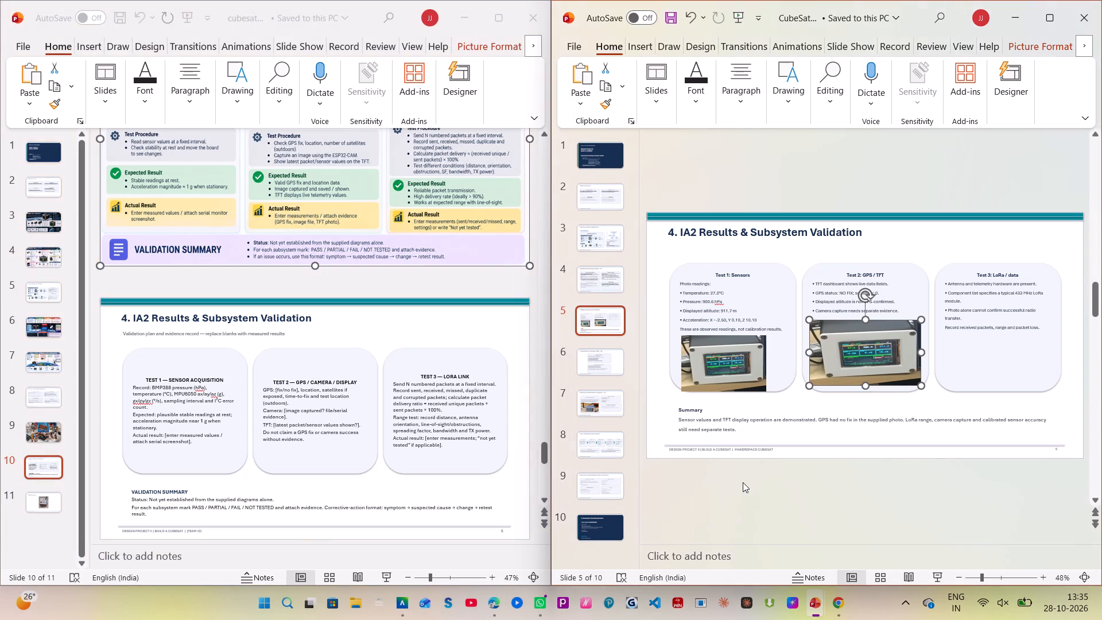
{"action": "left_click", "coordinate": [865, 349]}
{"action": "left_click", "coordinate": [956, 351]}
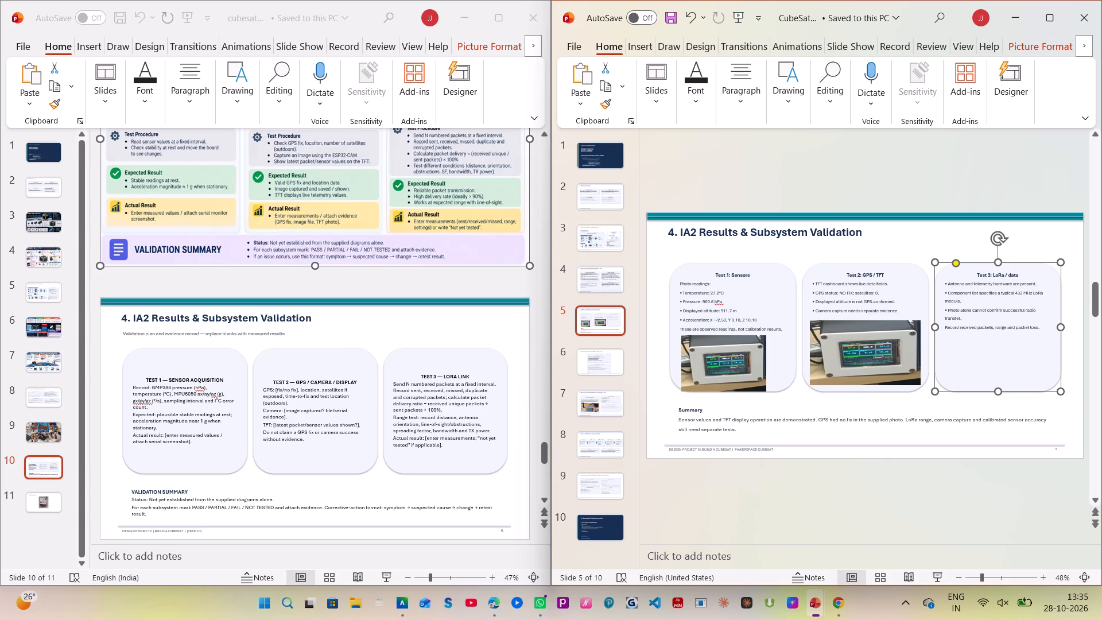
{"action": "left_click", "coordinate": [583, 375]}
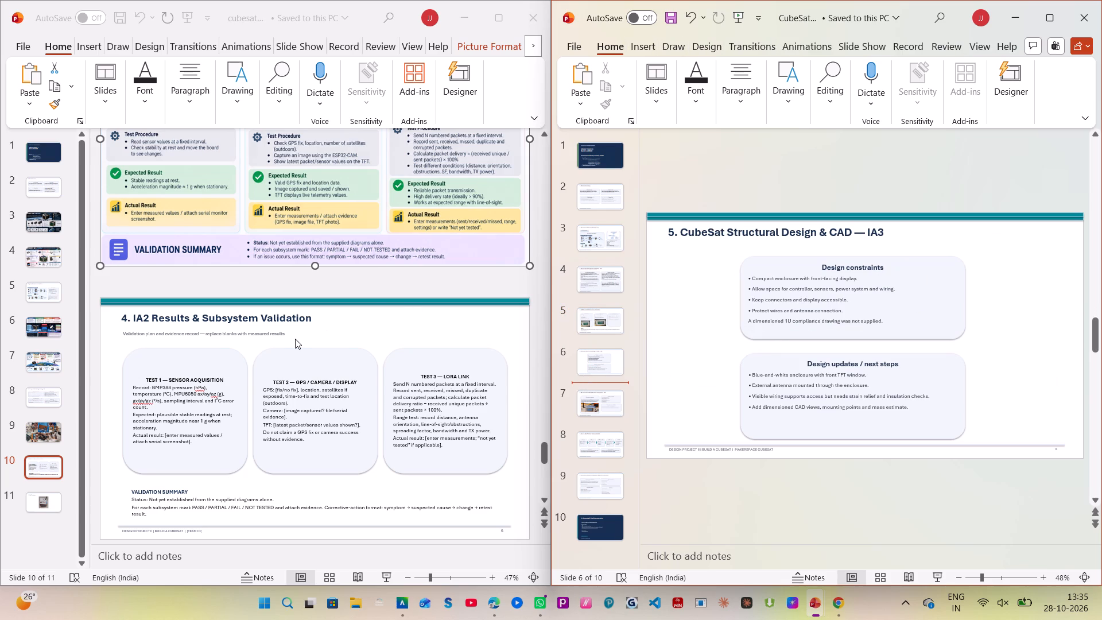
{"action": "scroll", "coordinate": [292, 340], "scroll_direction": "down", "scroll_amount": 3}
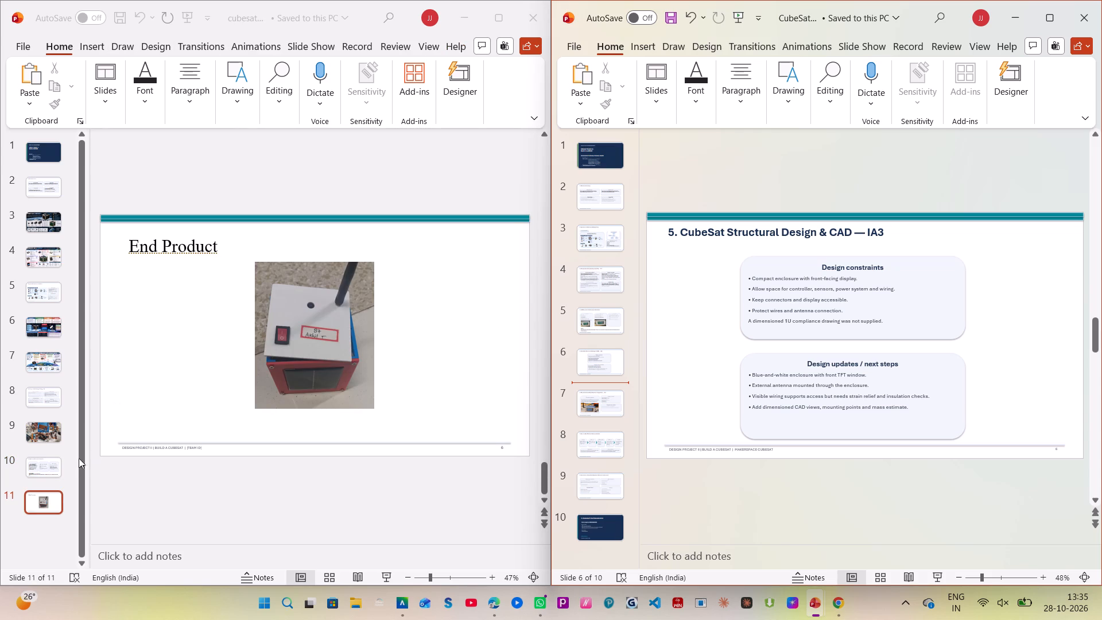
{"action": "left_click", "coordinate": [37, 468]}
{"action": "left_click", "coordinate": [37, 468]}
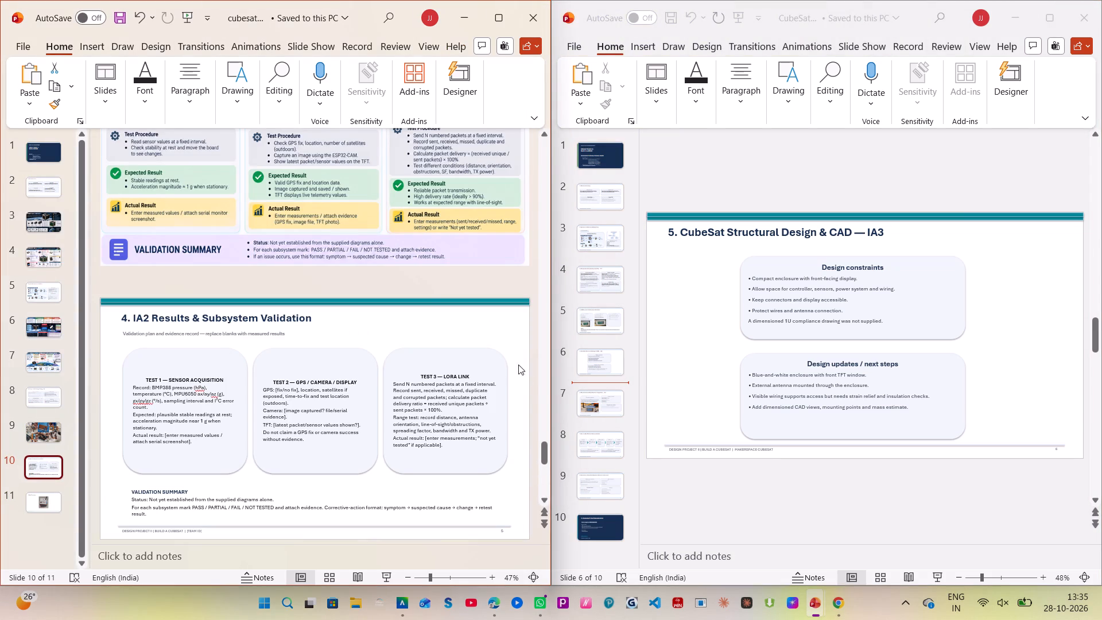
{"action": "left_click", "coordinate": [587, 444]}
{"action": "left_click", "coordinate": [587, 444]}
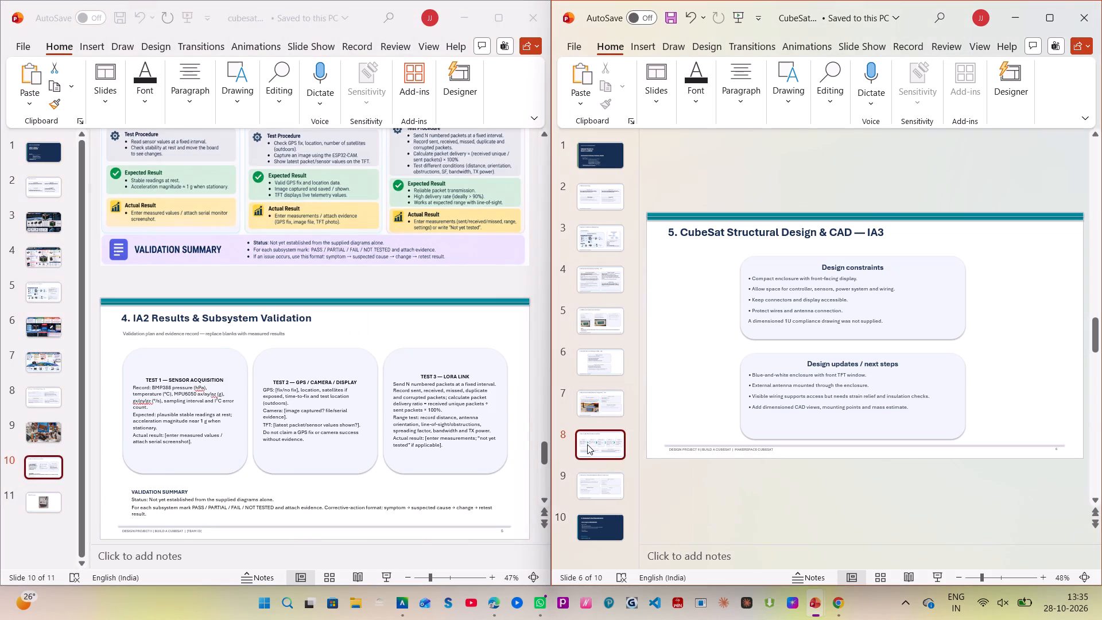
Replace the Prototype photographs picture on slide 7 with the copied cropped CubeSat box photo, placed below the card's text.
{"action": "left_click", "coordinate": [592, 408]}
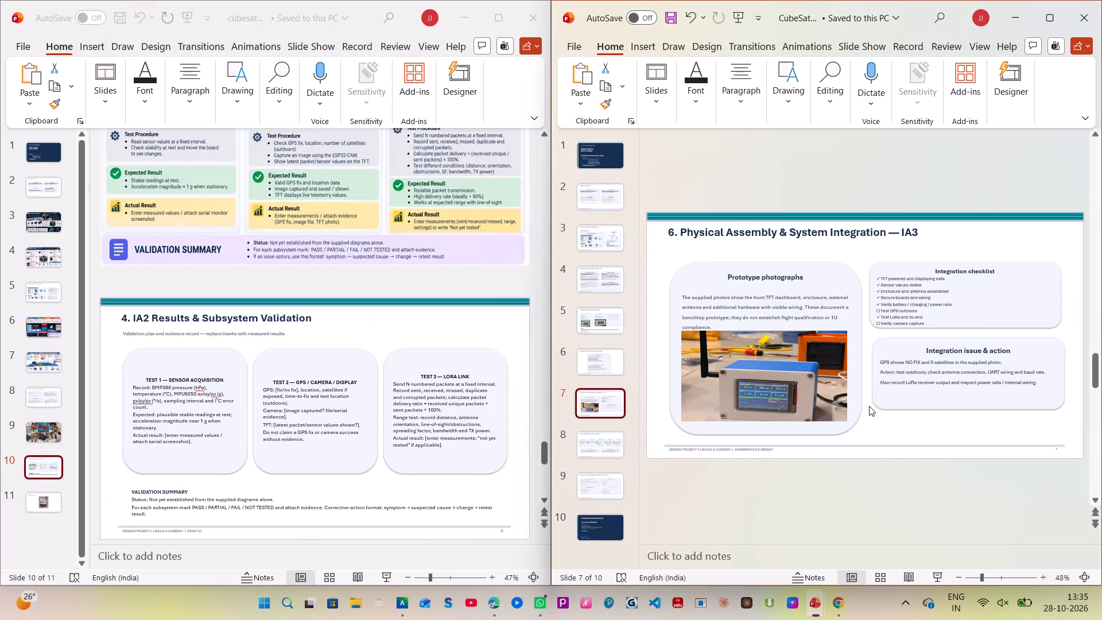
{"action": "left_click", "coordinate": [771, 376]}
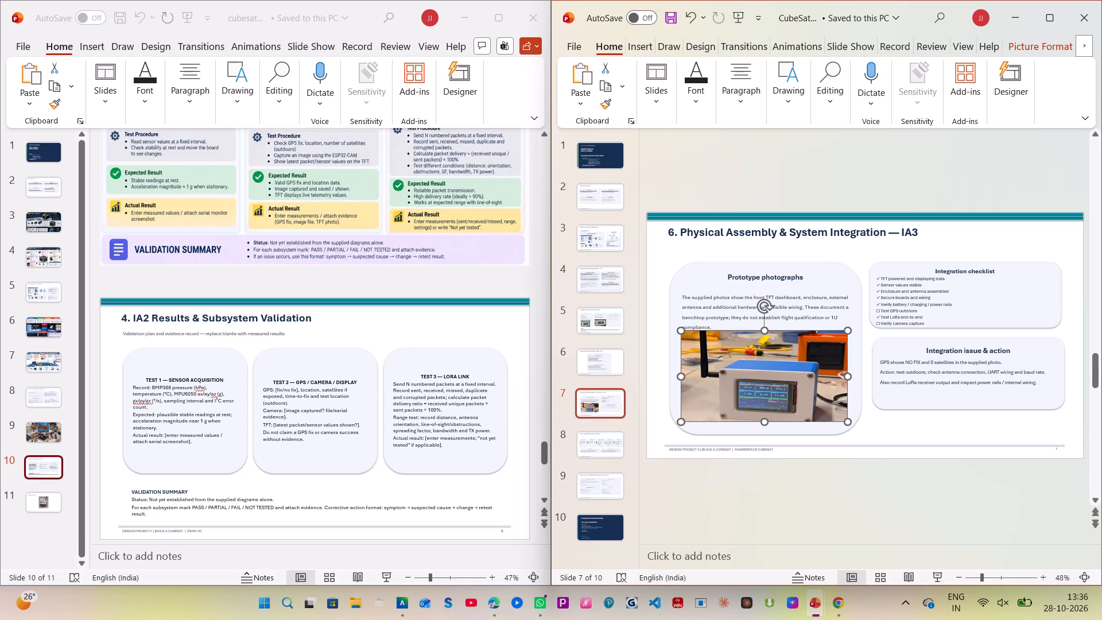
{"action": "key", "text": "BackSpace"}
{"action": "key", "text": "ctrl+v"}
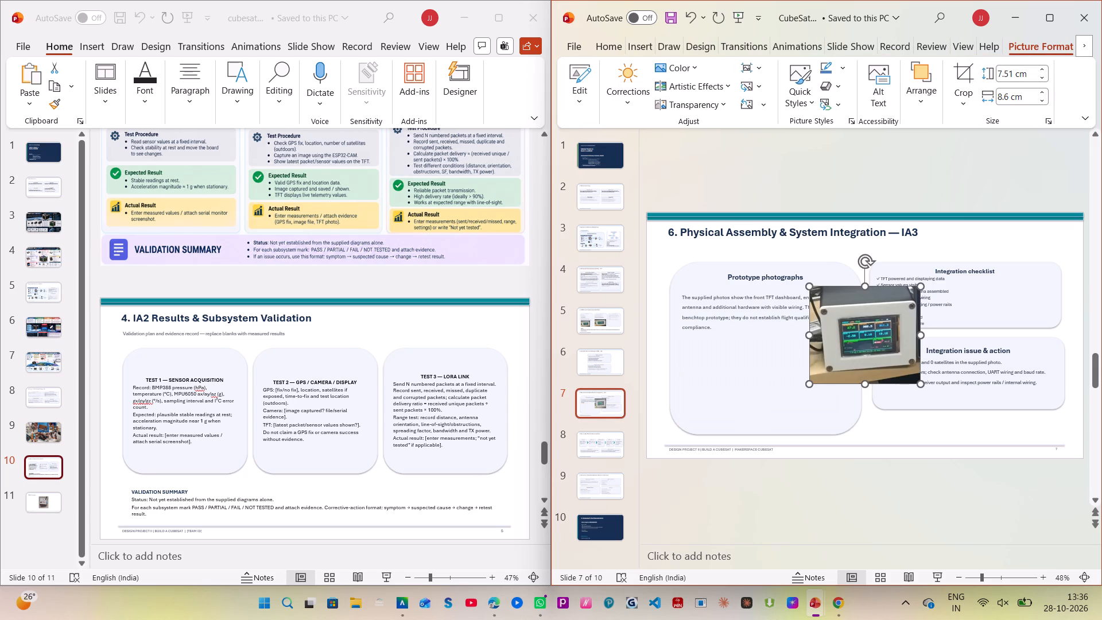
{"action": "left_click_drag", "start_coordinate": [876, 321], "coordinate": [771, 365]}
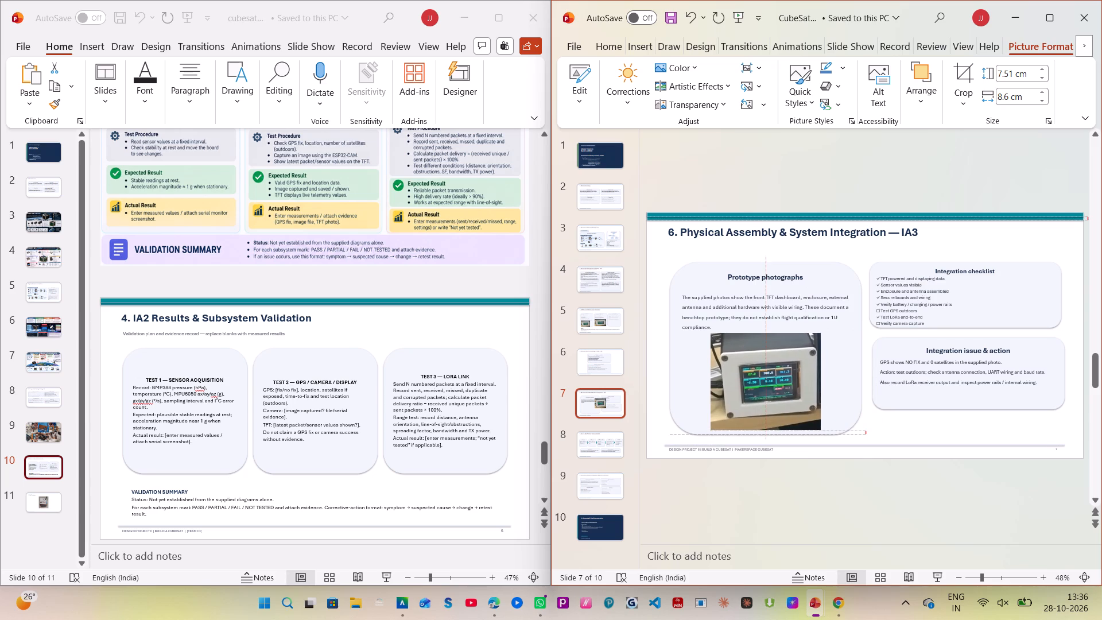
{"action": "left_click_drag", "start_coordinate": [771, 365], "coordinate": [773, 371]}
{"action": "left_click", "coordinate": [820, 382]}
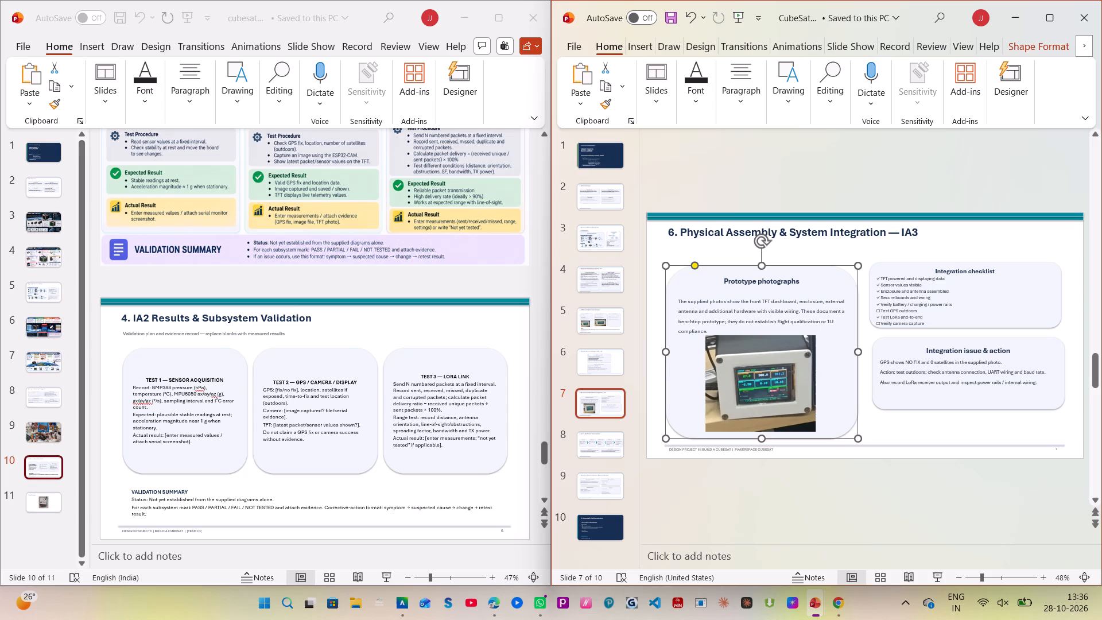
{"action": "left_click", "coordinate": [770, 389]}
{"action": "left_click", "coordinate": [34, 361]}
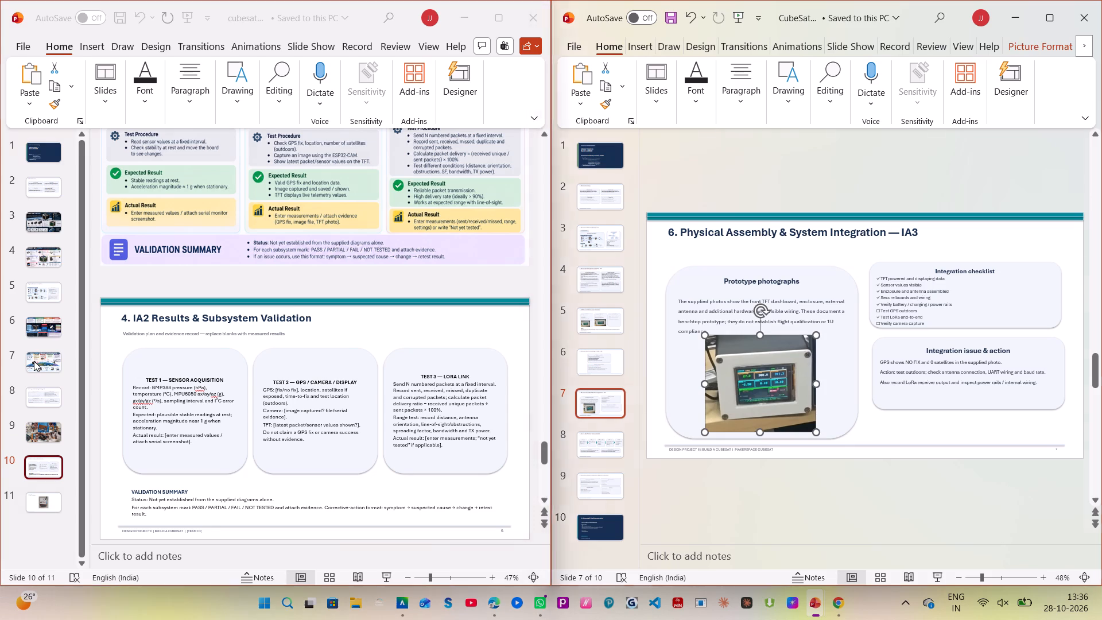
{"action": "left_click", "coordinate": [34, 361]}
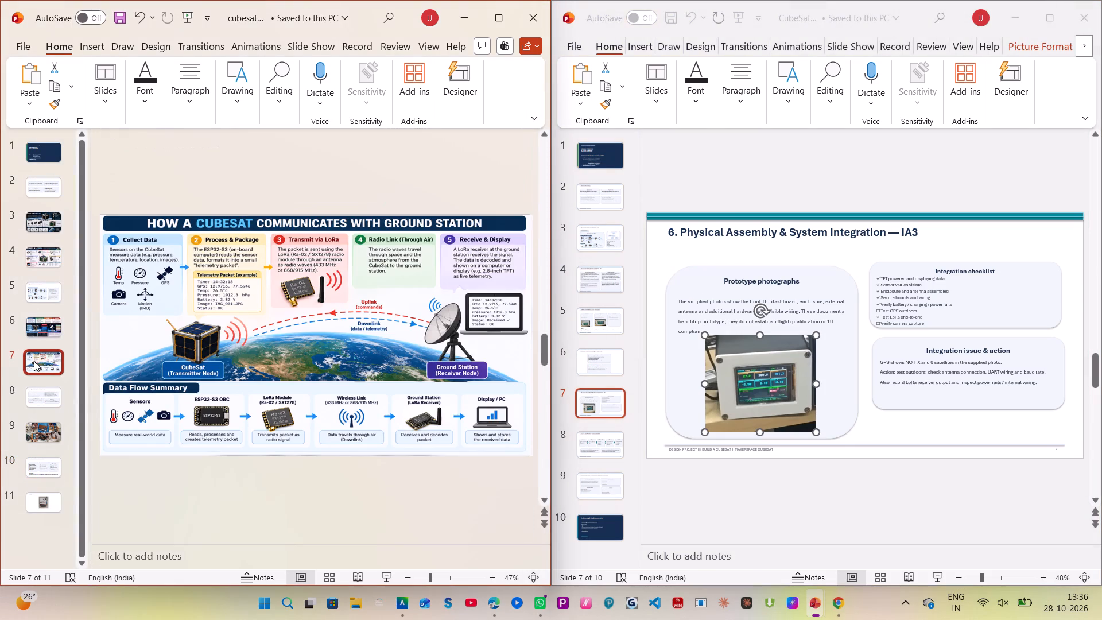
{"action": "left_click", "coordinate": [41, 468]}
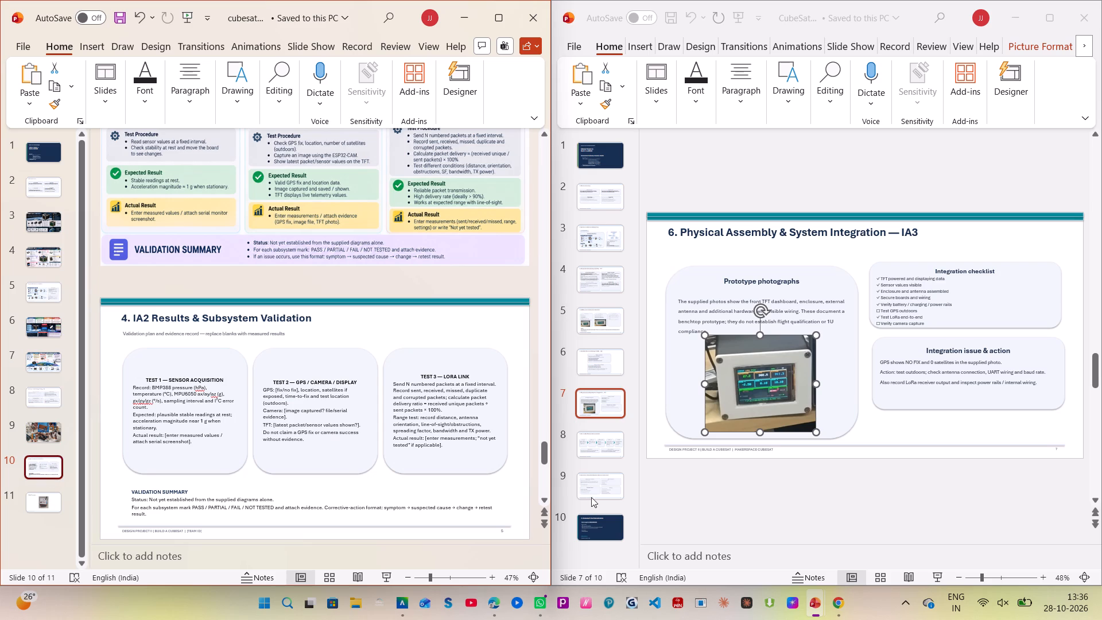
Change the sensor model BMP388 to BMP288 in the 01 Acquire card on slide 8.
{"action": "left_click", "coordinate": [592, 442]}
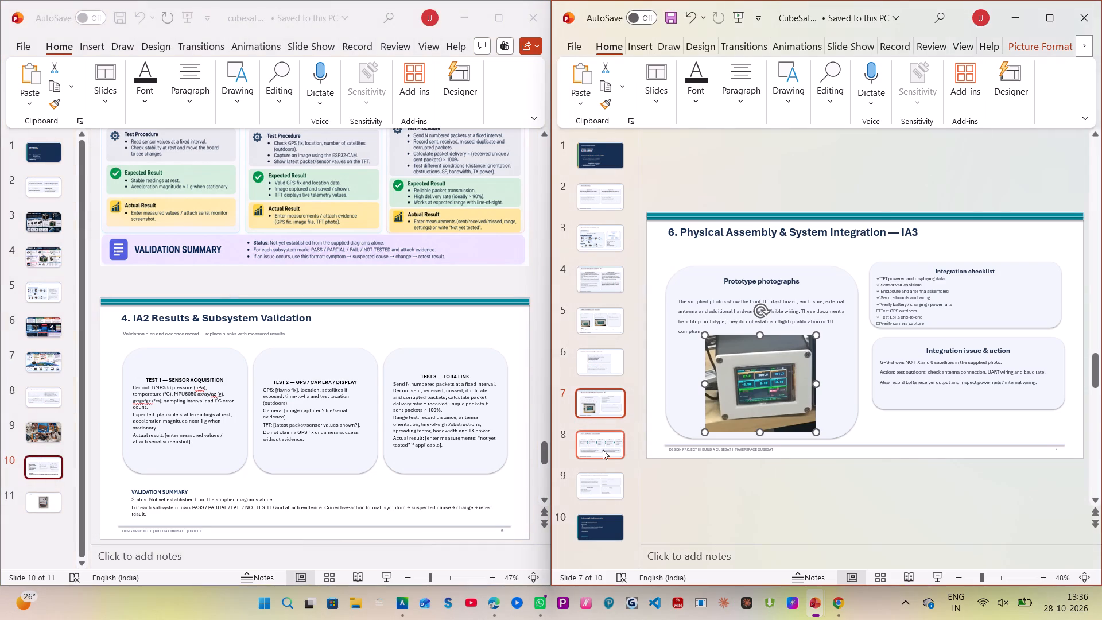
{"action": "left_click", "coordinate": [603, 449]}
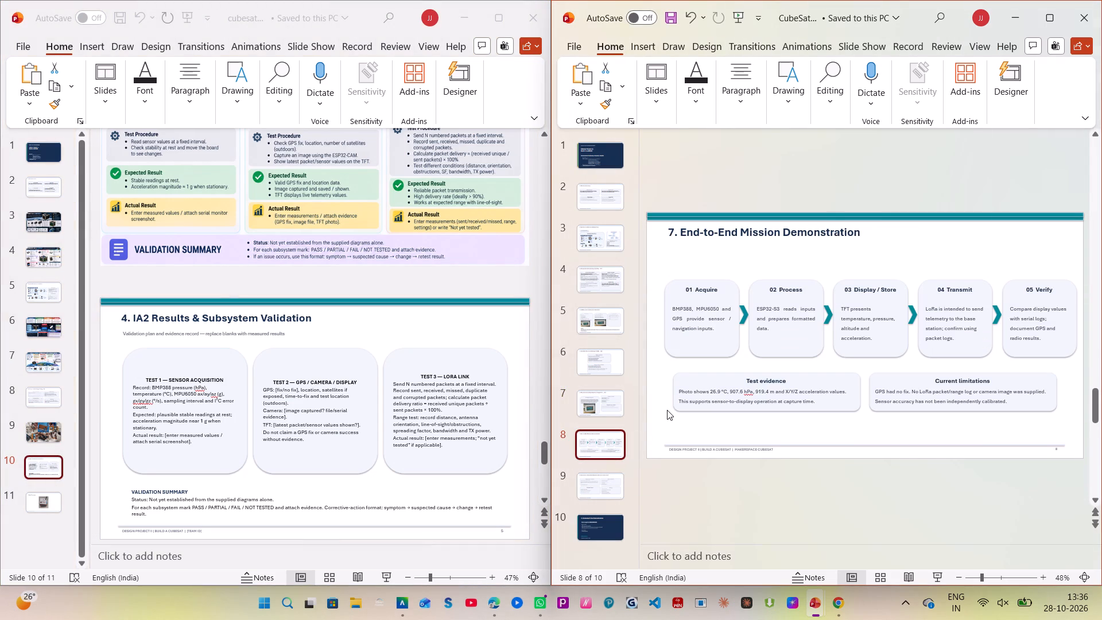
{"action": "left_click", "coordinate": [685, 308]}
{"action": "key", "text": "Right"}
{"action": "key", "text": "BackSpace"}
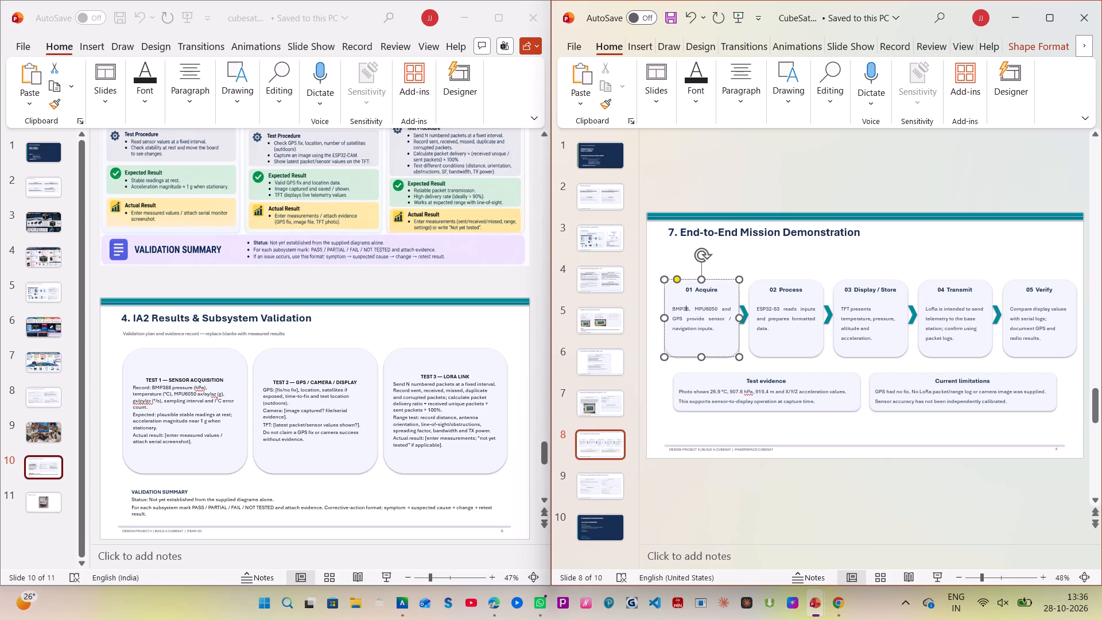
{"action": "key", "text": "BackSpace"}
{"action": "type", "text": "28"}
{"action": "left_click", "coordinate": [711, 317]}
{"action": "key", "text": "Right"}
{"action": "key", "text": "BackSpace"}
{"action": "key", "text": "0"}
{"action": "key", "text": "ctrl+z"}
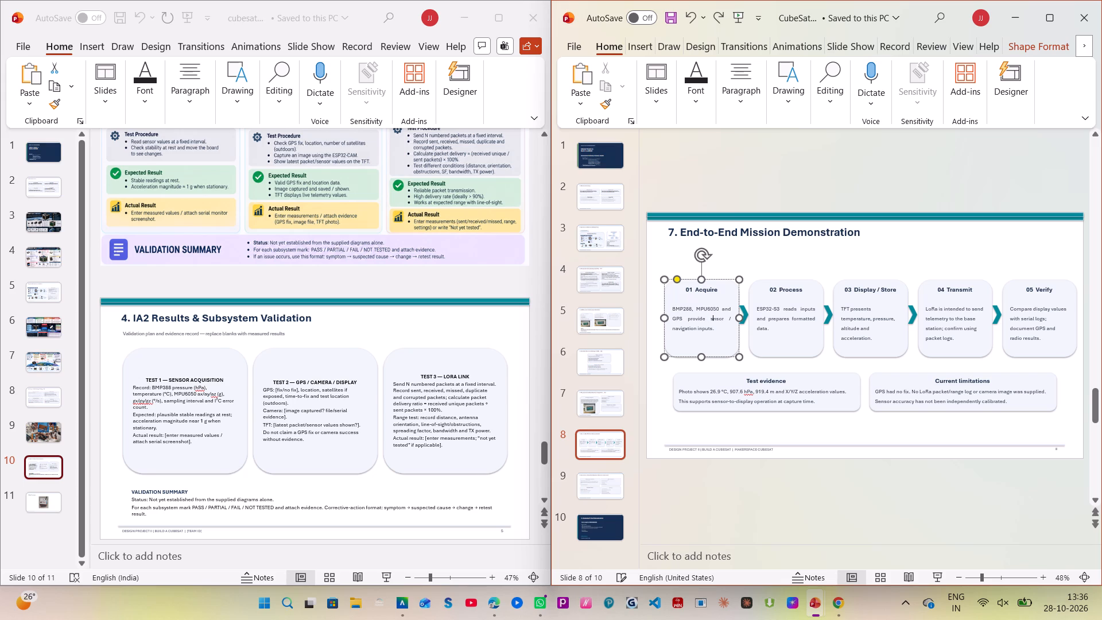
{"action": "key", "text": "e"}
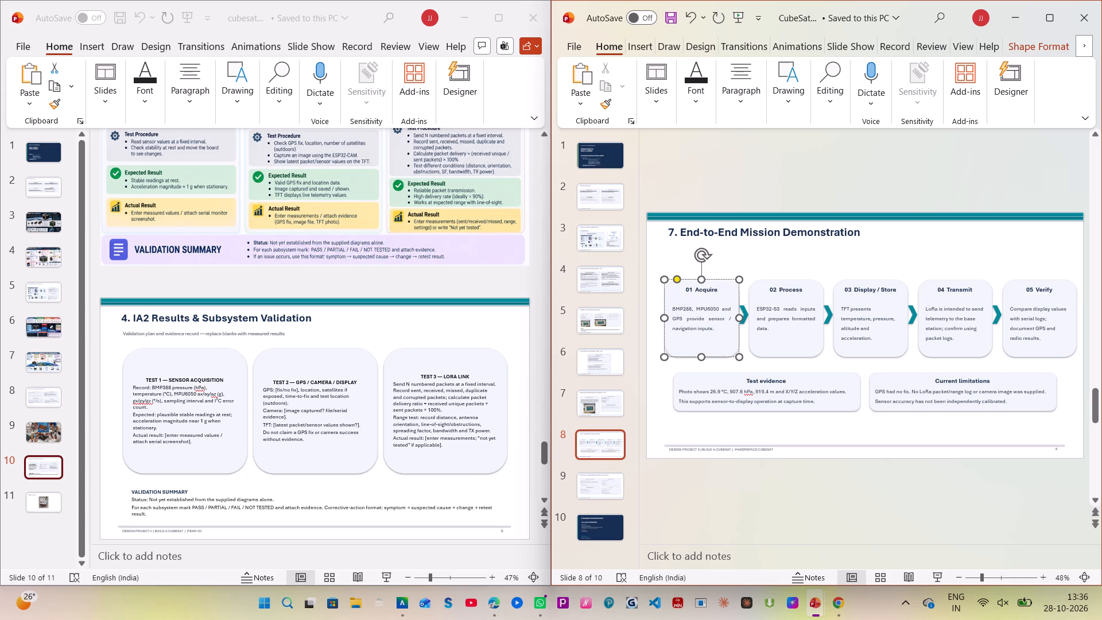
Correct the pressure sensor model in the 01 Acquire card to BMP280.
{"action": "left_click", "coordinate": [692, 308]}
{"action": "key", "text": "BackSpace"}
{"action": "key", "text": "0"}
Review the team deck's slides 7 to 10 against slides 8 to 10 of the reference presentation for content still needing changes.
{"action": "left_click", "coordinate": [793, 322]}
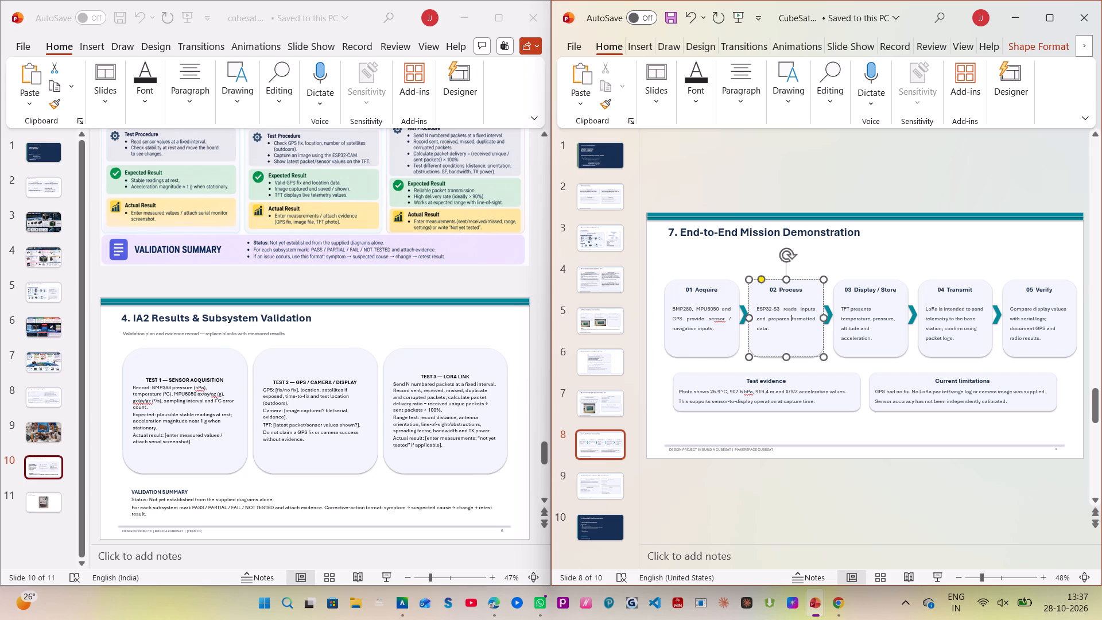
{"action": "left_click", "coordinate": [594, 486]}
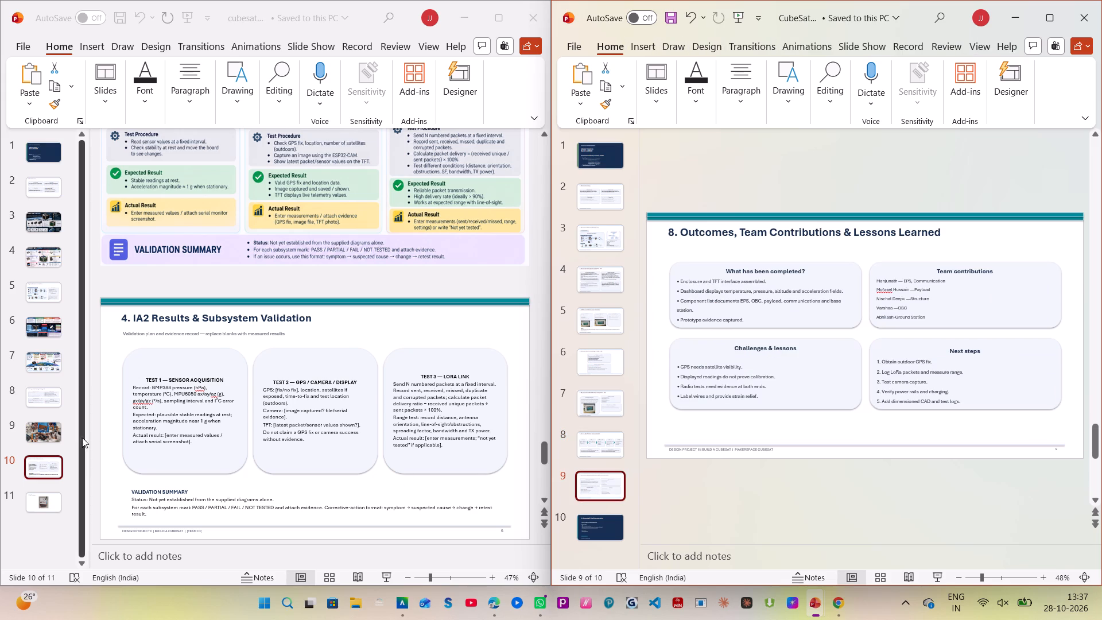
{"action": "left_click", "coordinate": [38, 436]}
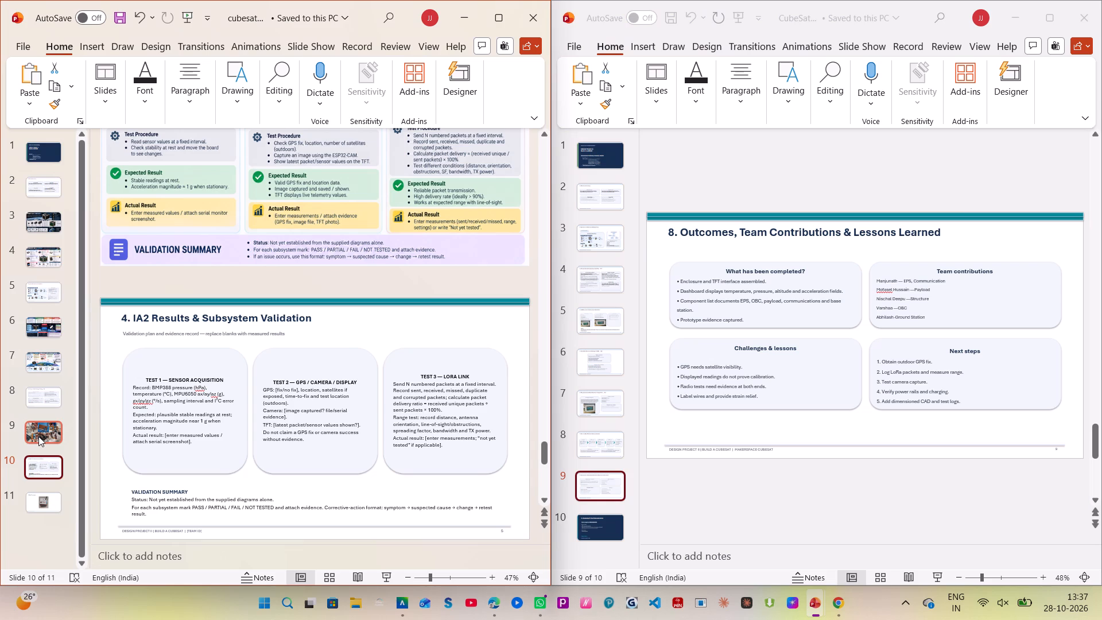
{"action": "left_click", "coordinate": [38, 436]}
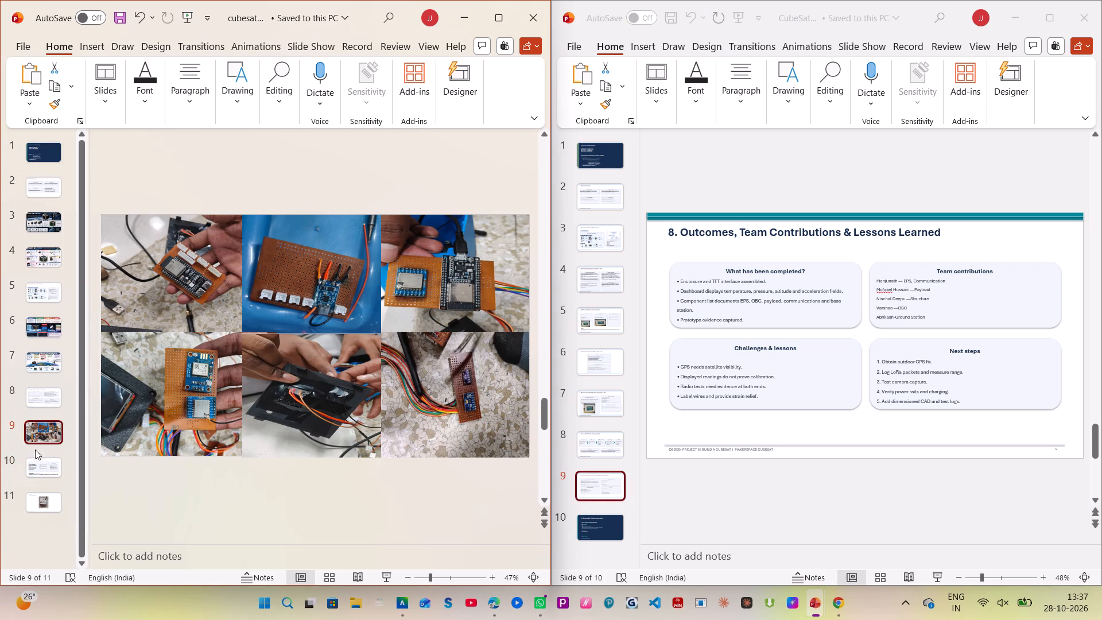
{"action": "left_click", "coordinate": [40, 402]}
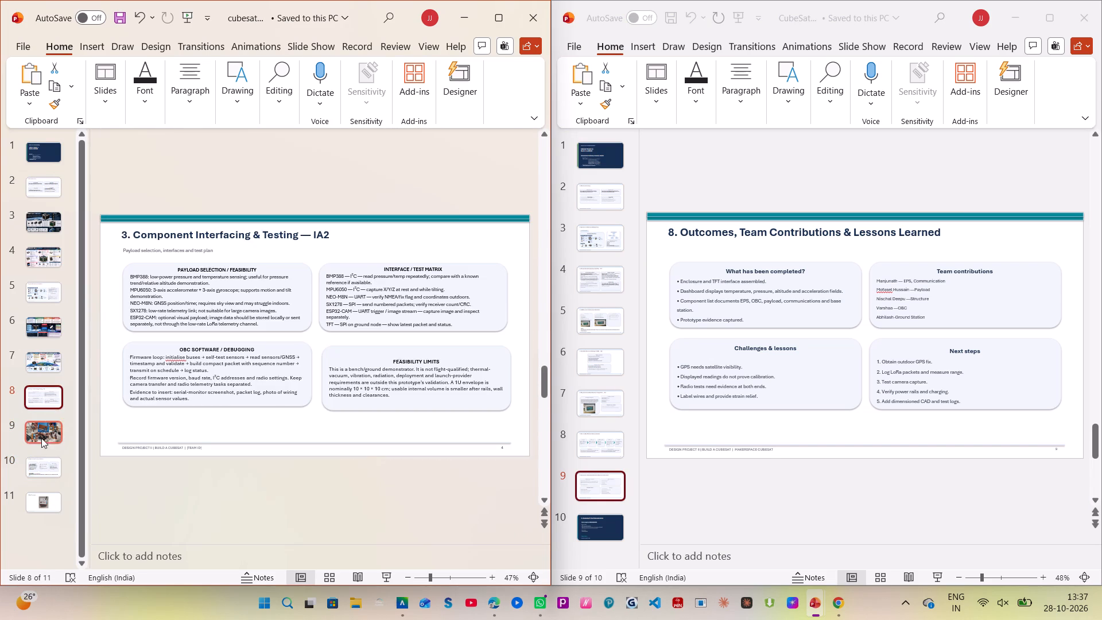
{"action": "left_click", "coordinate": [41, 462]}
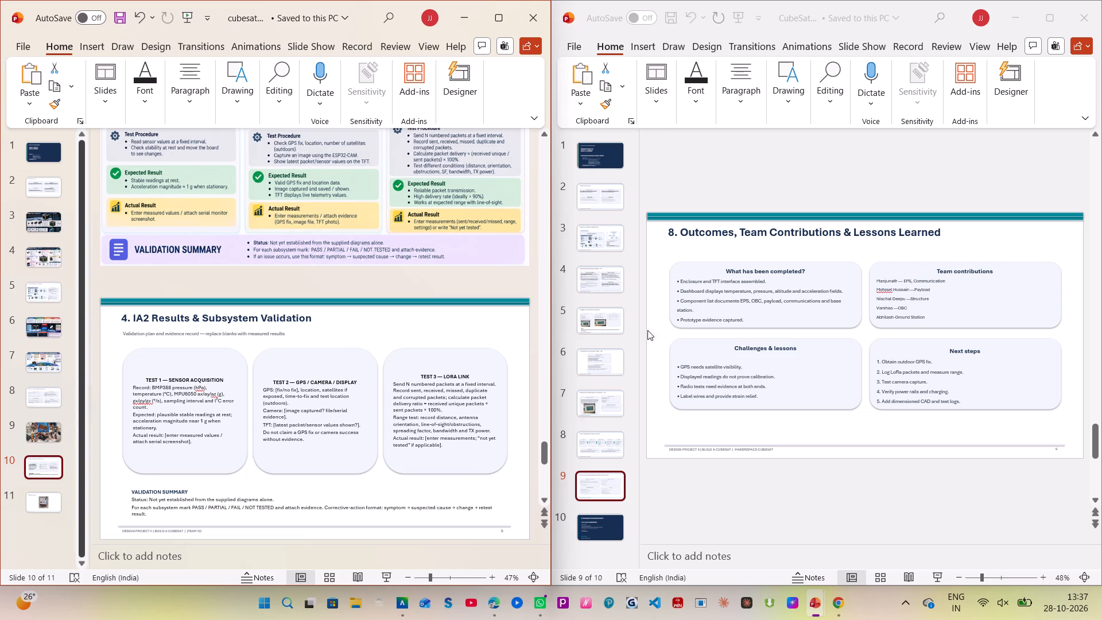
{"action": "left_click", "coordinate": [595, 450]}
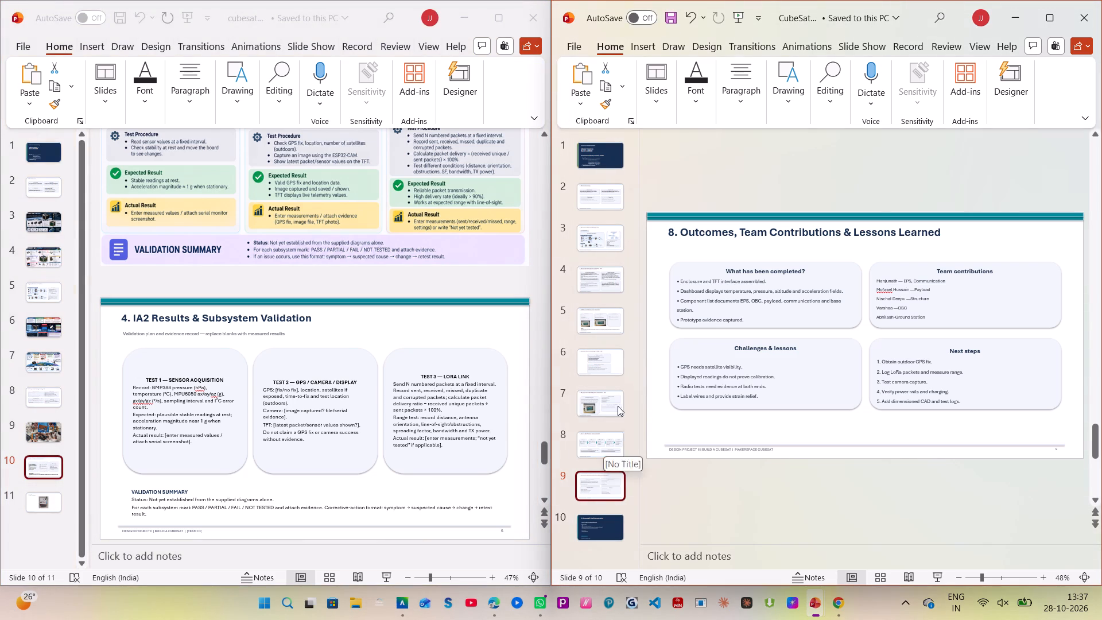
{"action": "left_click", "coordinate": [601, 409]}
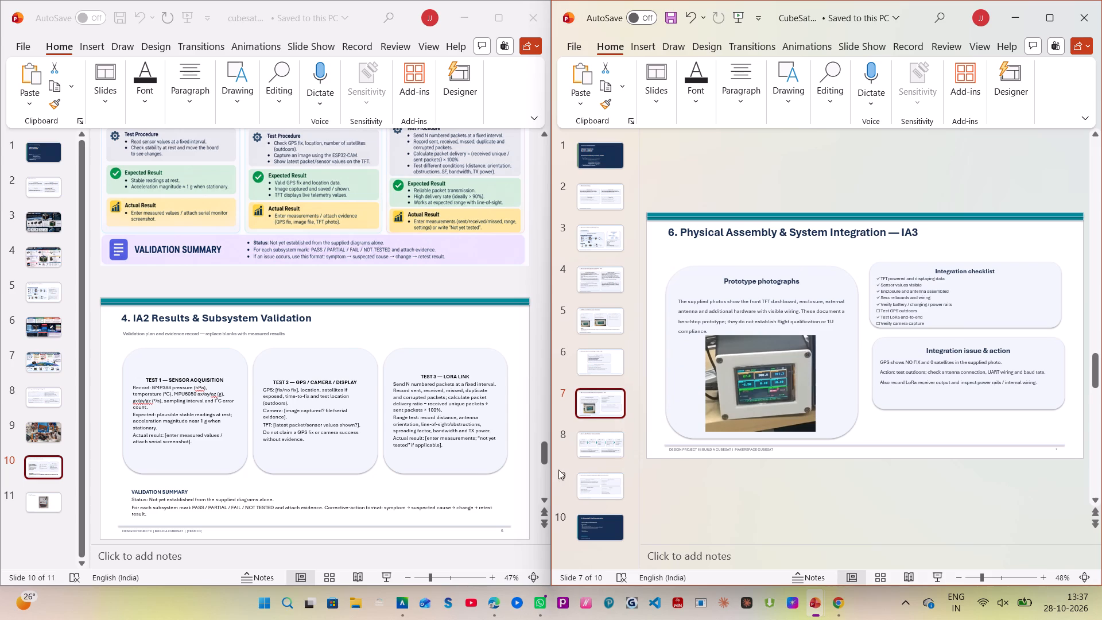
{"action": "left_click", "coordinate": [588, 451]}
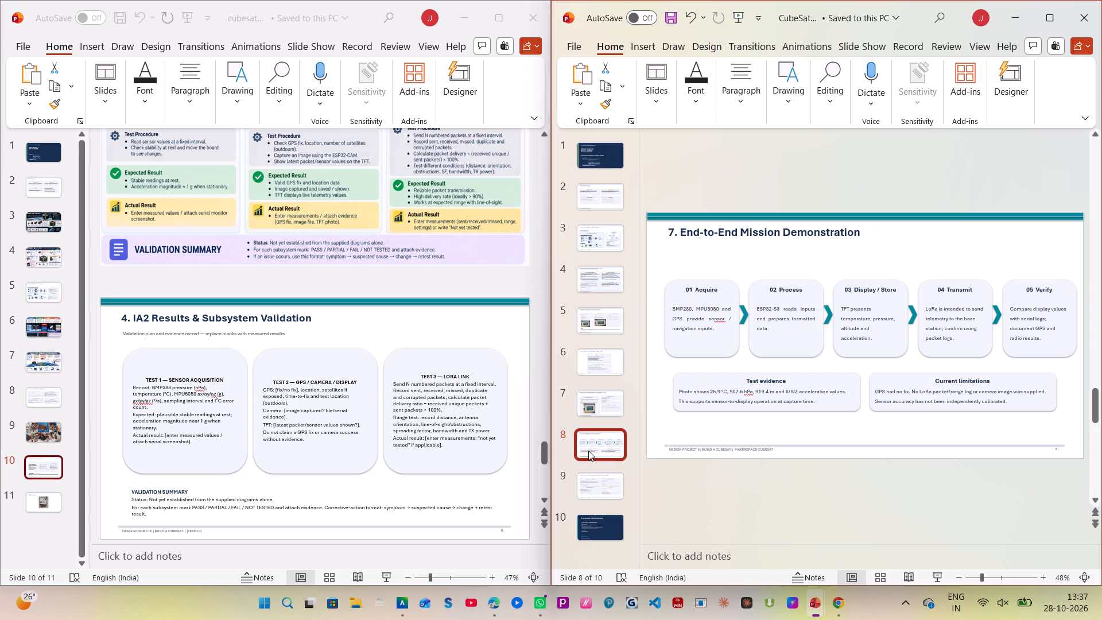
{"action": "left_click", "coordinate": [579, 493]}
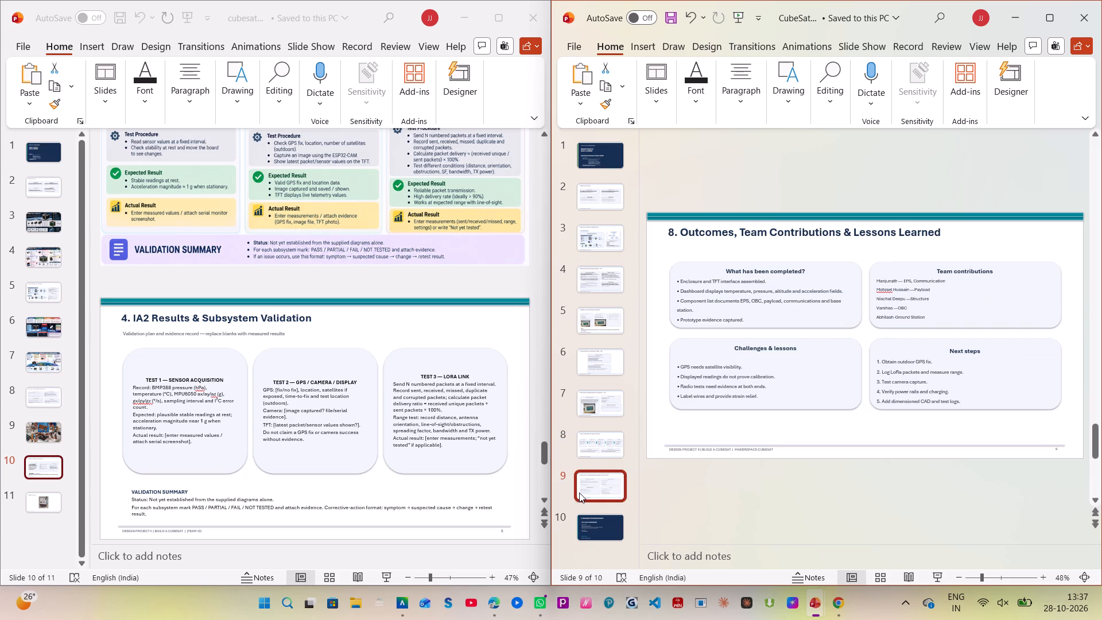
{"action": "left_click", "coordinate": [597, 534]}
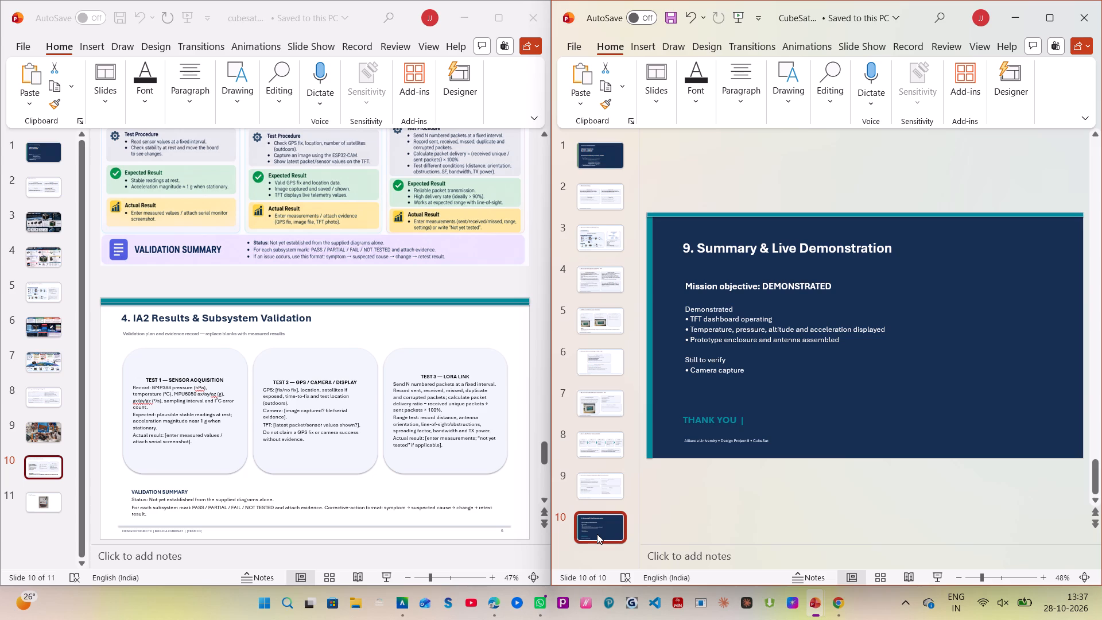
{"action": "left_click", "coordinate": [42, 465]}
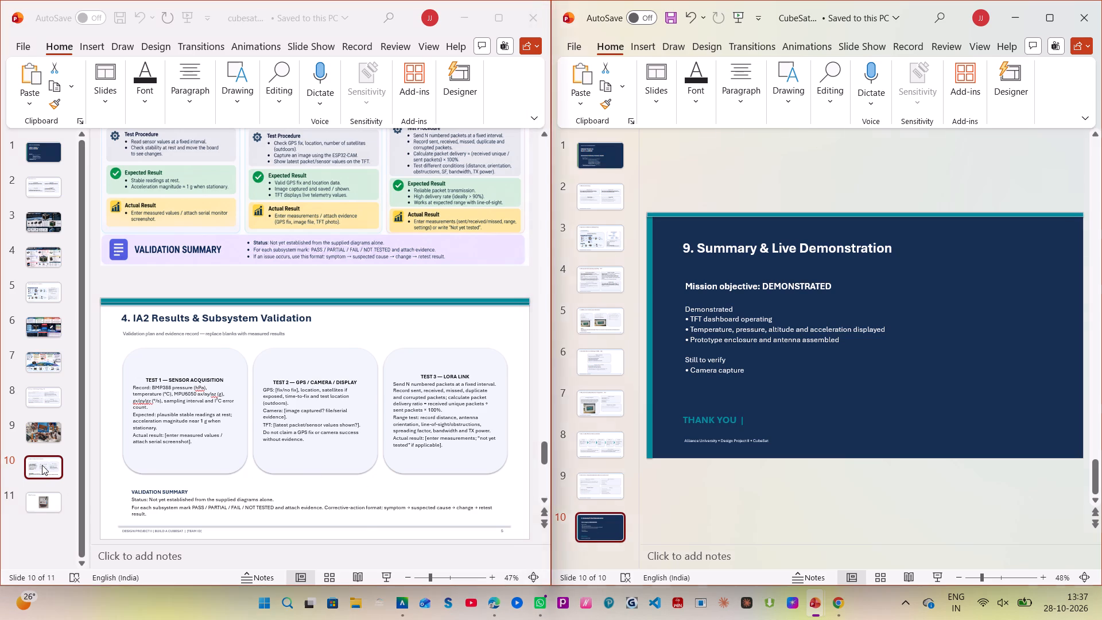
Copy the six-photo collage slide 9 from the reference presentation into the team deck, between slides 8 and 9.
{"action": "double_click", "coordinate": [42, 465]}
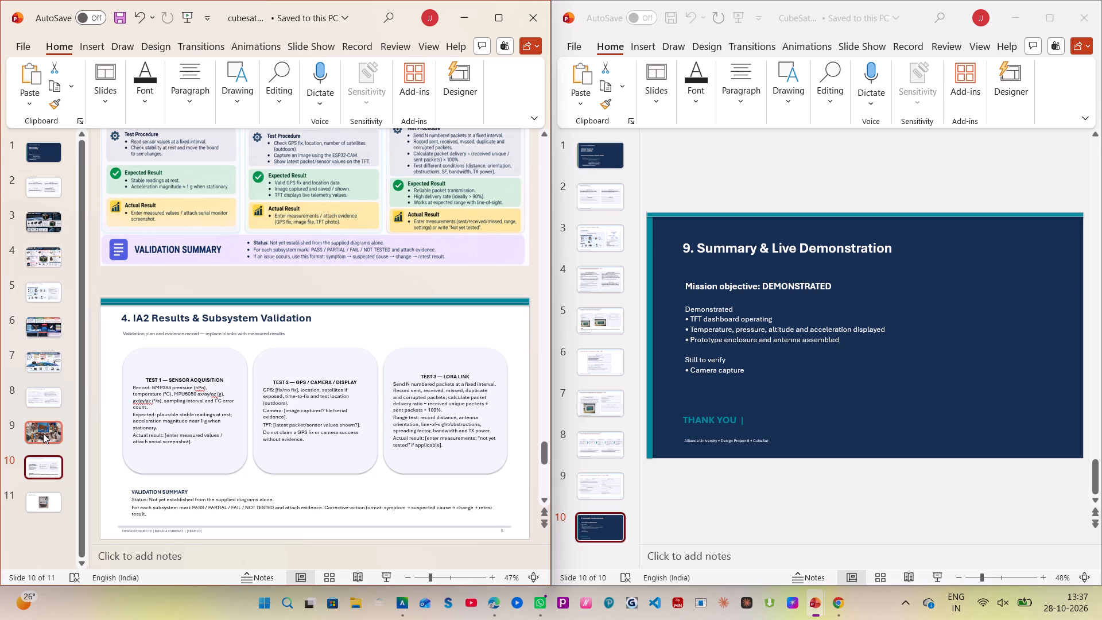
{"action": "left_click", "coordinate": [42, 435]}
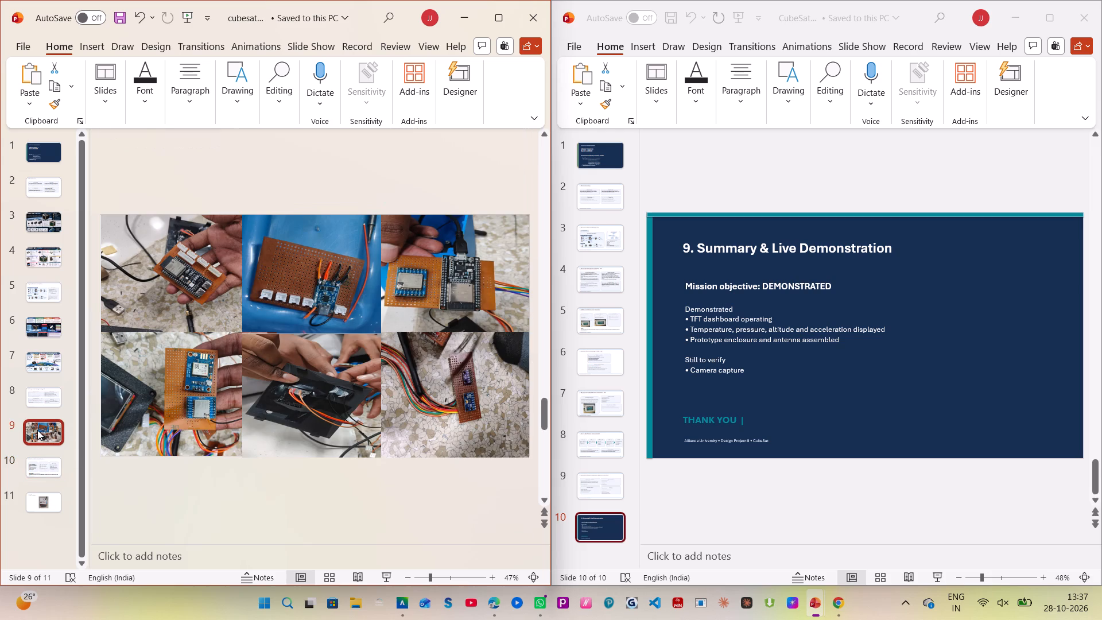
{"action": "left_click_drag", "start_coordinate": [37, 430], "coordinate": [595, 468]}
{"action": "left_click_drag", "start_coordinate": [595, 468], "coordinate": [596, 467]}
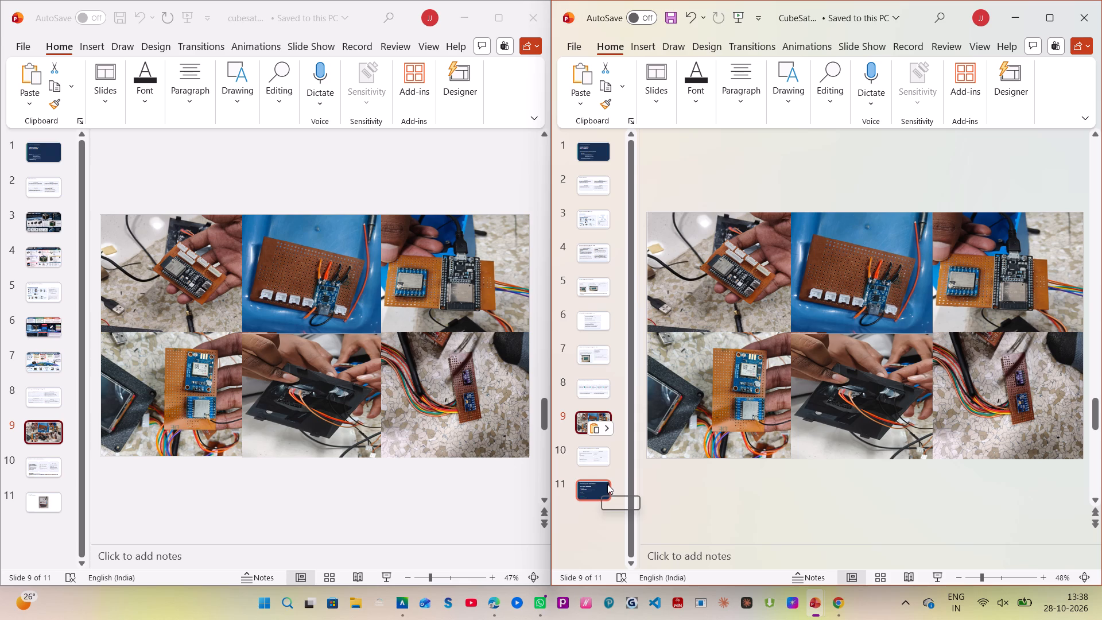
Delete the bottom-row middle photo of hands holding the black wired panel from the collage on slide 9.
{"action": "left_click", "coordinate": [874, 365]}
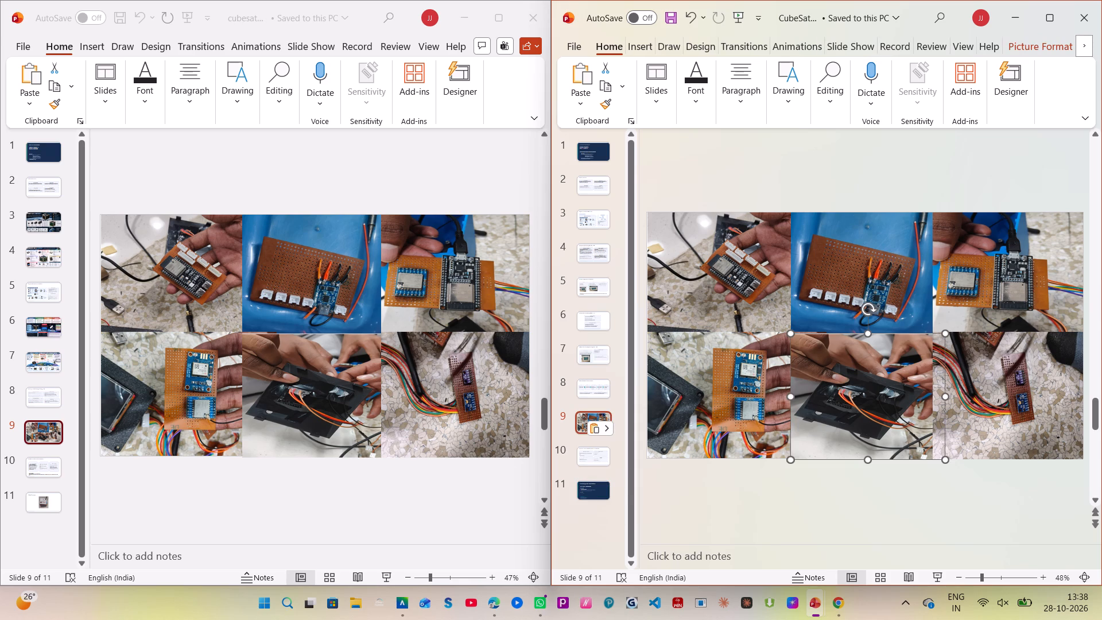
{"action": "left_click", "coordinate": [851, 383]}
{"action": "key", "text": "BackSpace"}
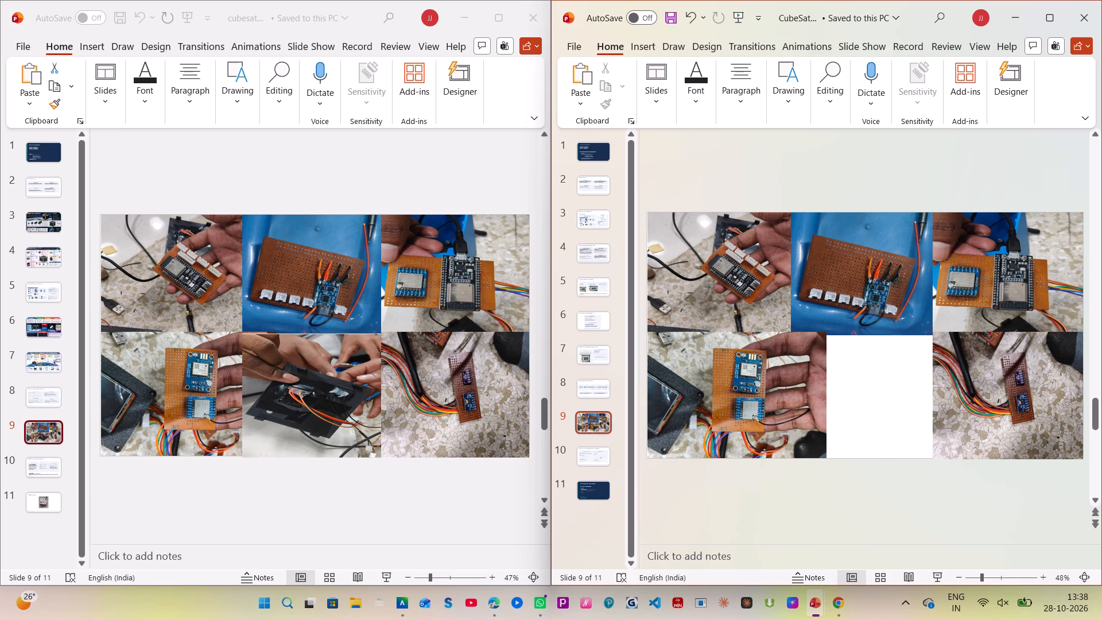
Widen the bottom-row photo of the hand-held blue modules into the freed gap and lower its top edge slightly to meet the upper row.
{"action": "left_click", "coordinate": [804, 386]}
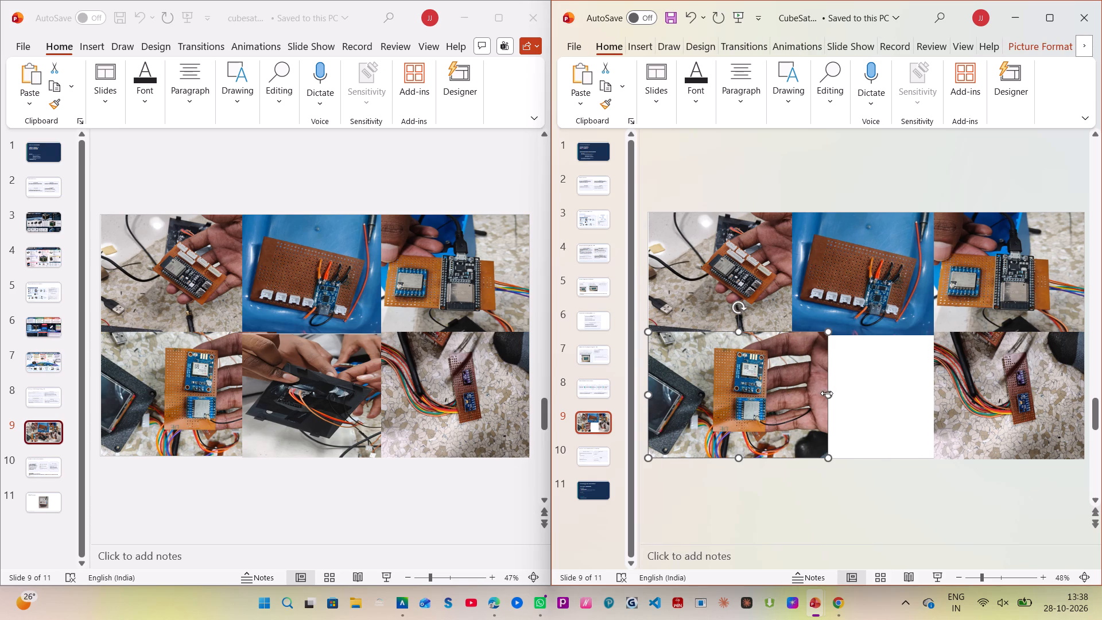
{"action": "left_click_drag", "start_coordinate": [826, 394], "coordinate": [893, 396]}
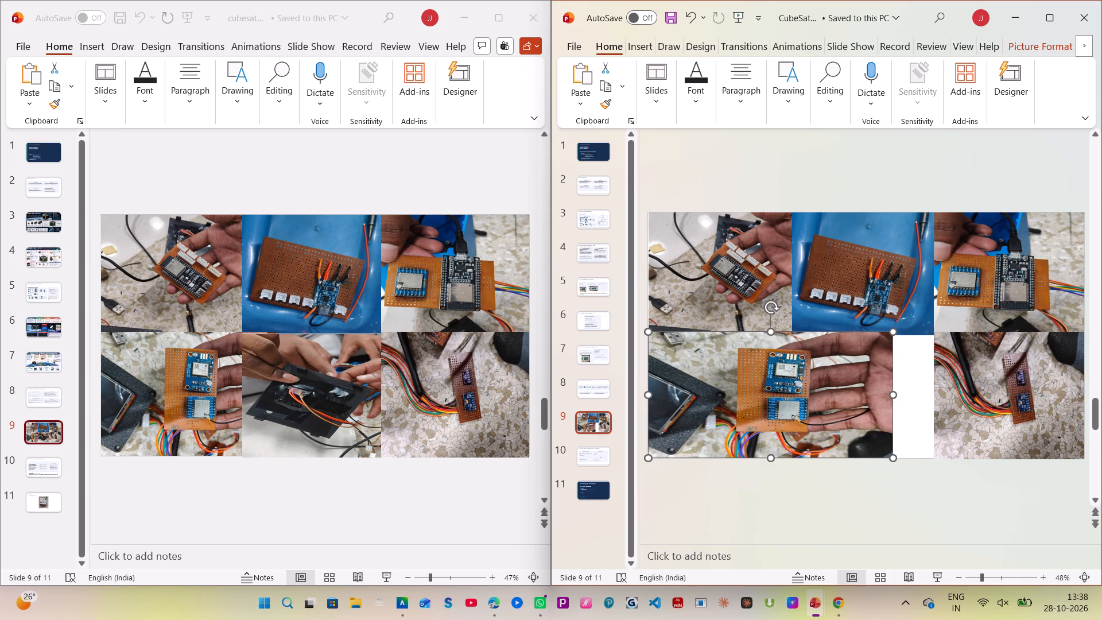
{"action": "left_click_drag", "start_coordinate": [770, 332], "coordinate": [773, 338]}
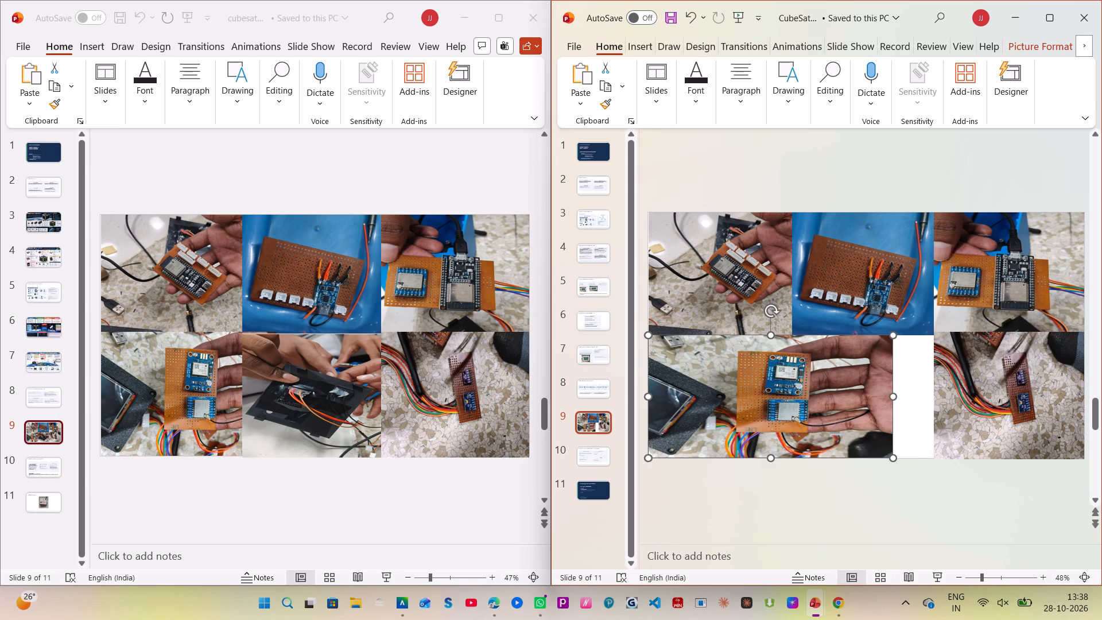
Move the sensor strip photo into the remaining bottom-row space on slide 9 and make it shorter and wider to fit.
{"action": "left_click_drag", "start_coordinate": [990, 361], "coordinate": [956, 371]}
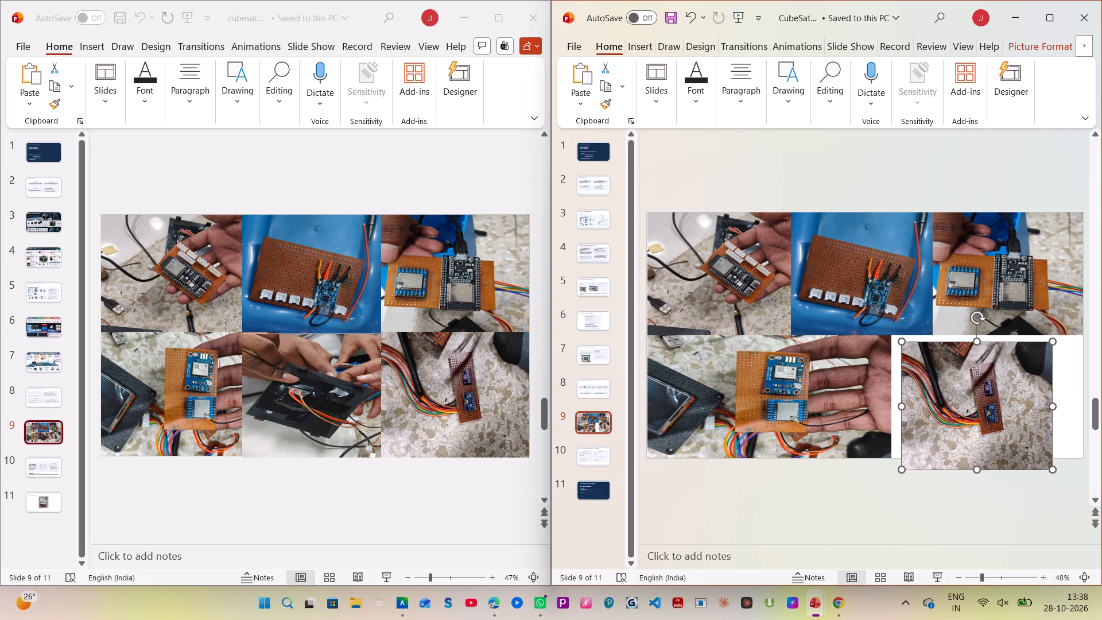
{"action": "left_click_drag", "start_coordinate": [978, 468], "coordinate": [973, 448]}
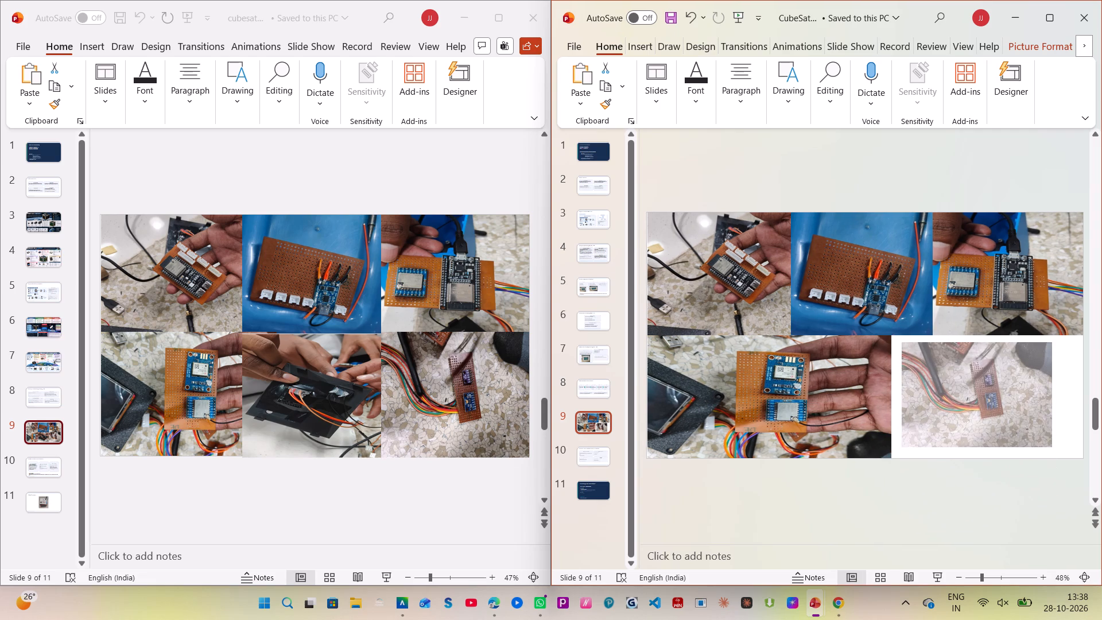
{"action": "left_click_drag", "start_coordinate": [973, 448], "coordinate": [974, 450]}
{"action": "left_click_drag", "start_coordinate": [1053, 396], "coordinate": [1072, 398]}
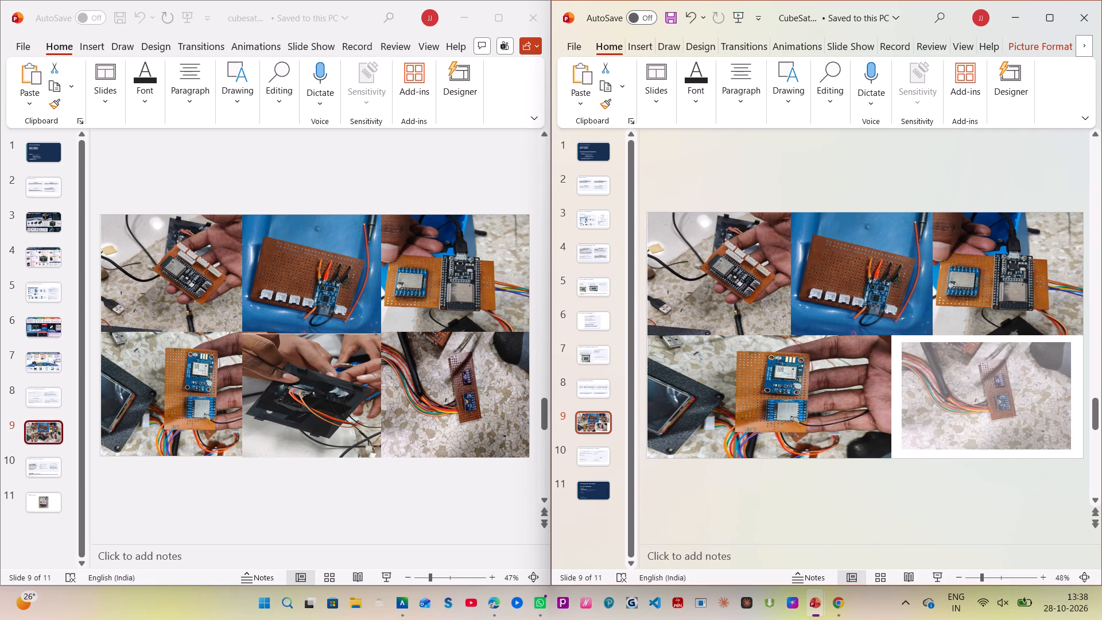
{"action": "left_click_drag", "start_coordinate": [1072, 398], "coordinate": [1072, 397]}
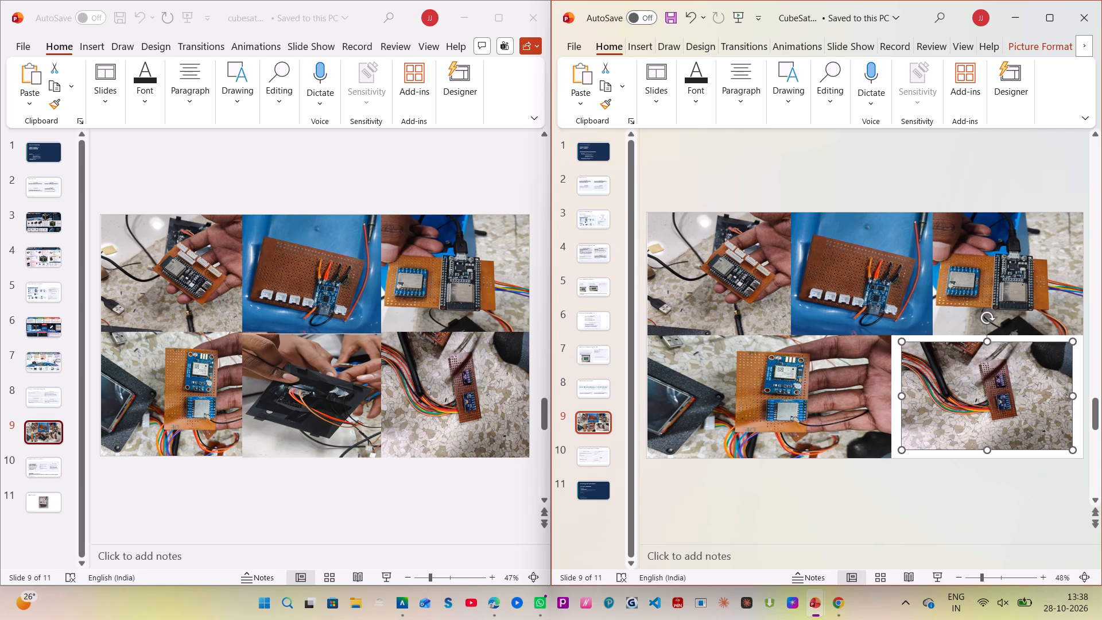
On the team deck's slide 10, replace the Ground Station member's name in the Team contributions card with the new member's name.
{"action": "left_click", "coordinate": [30, 473]}
{"action": "left_click", "coordinate": [30, 471]}
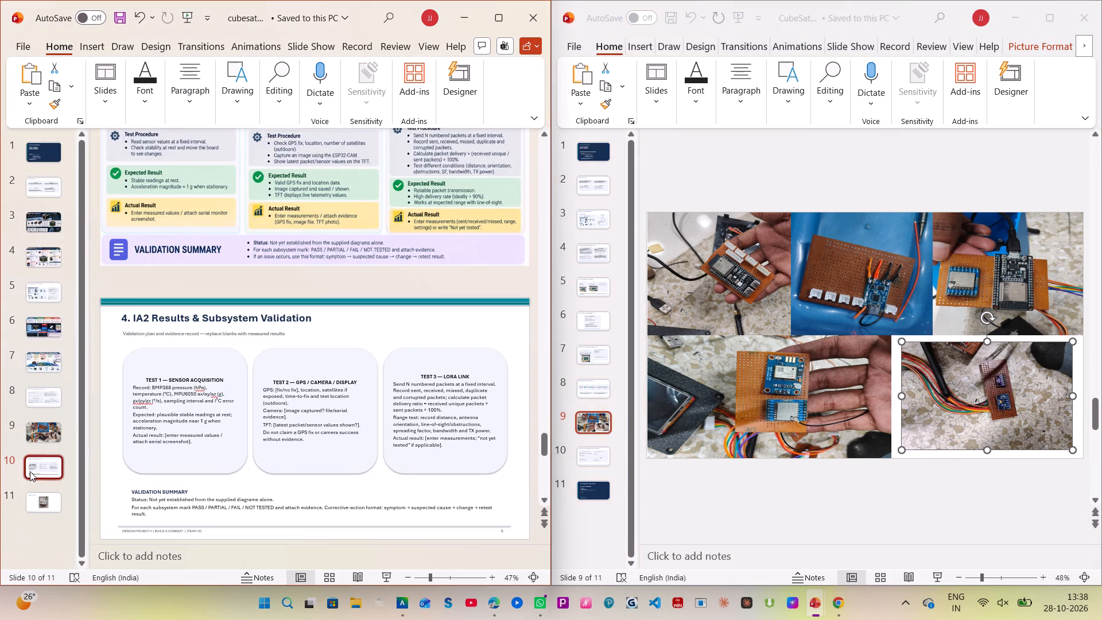
{"action": "left_click", "coordinate": [45, 502]}
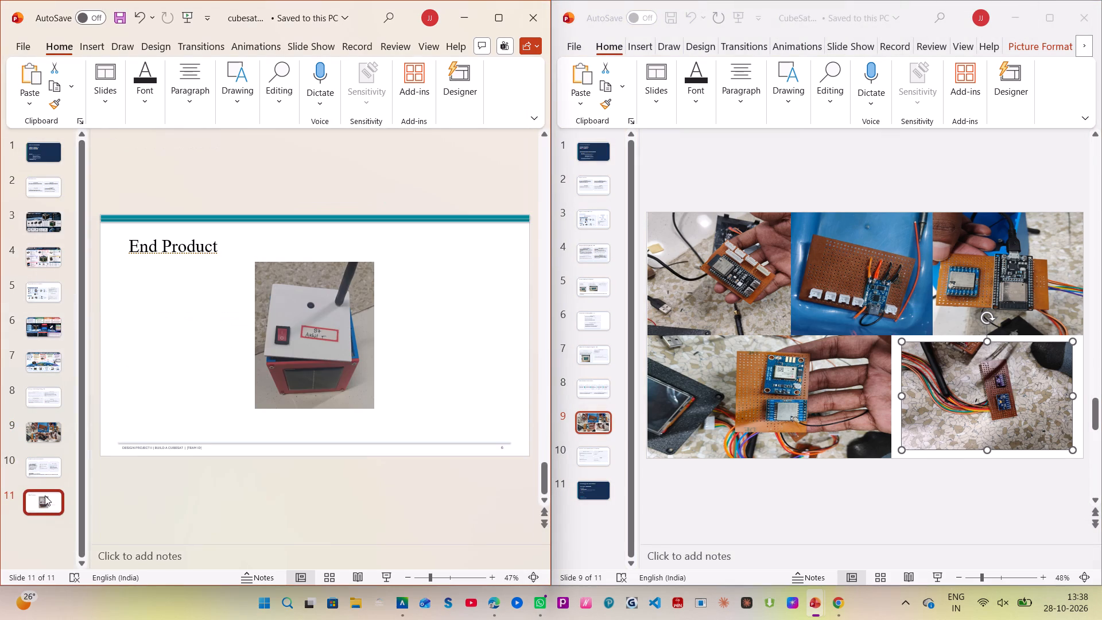
{"action": "left_click", "coordinate": [41, 464]}
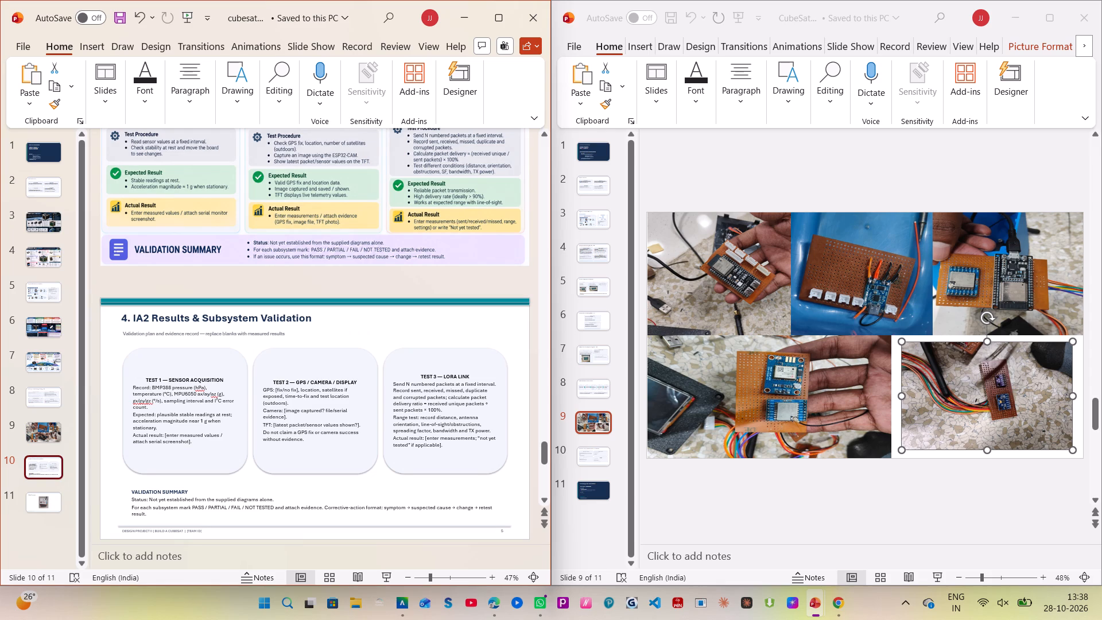
{"action": "left_click", "coordinate": [589, 457]}
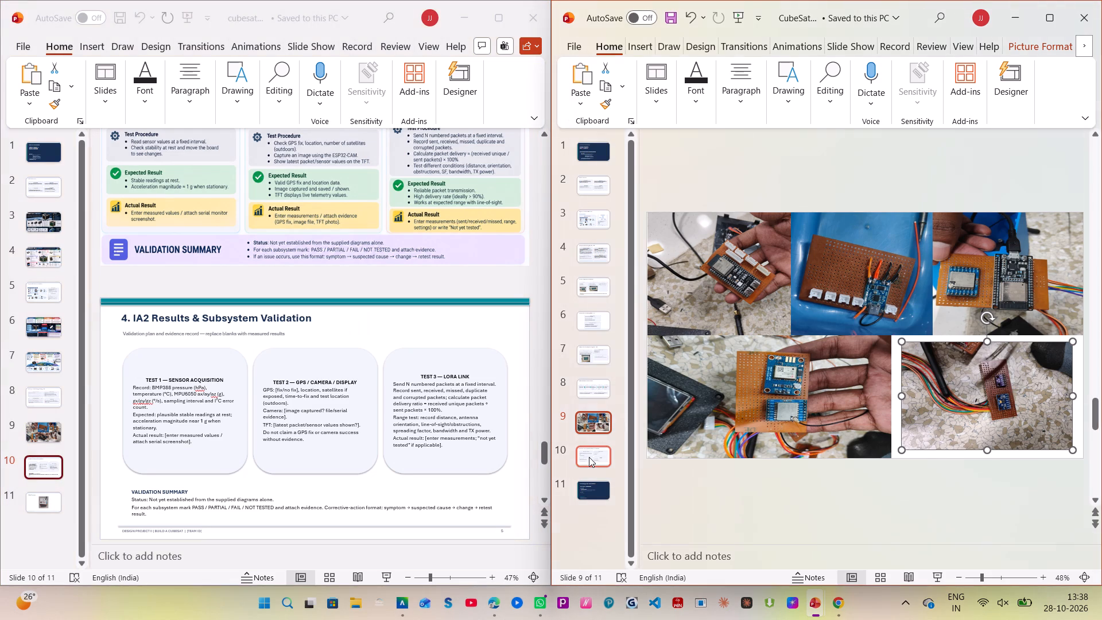
{"action": "left_click", "coordinate": [589, 457]}
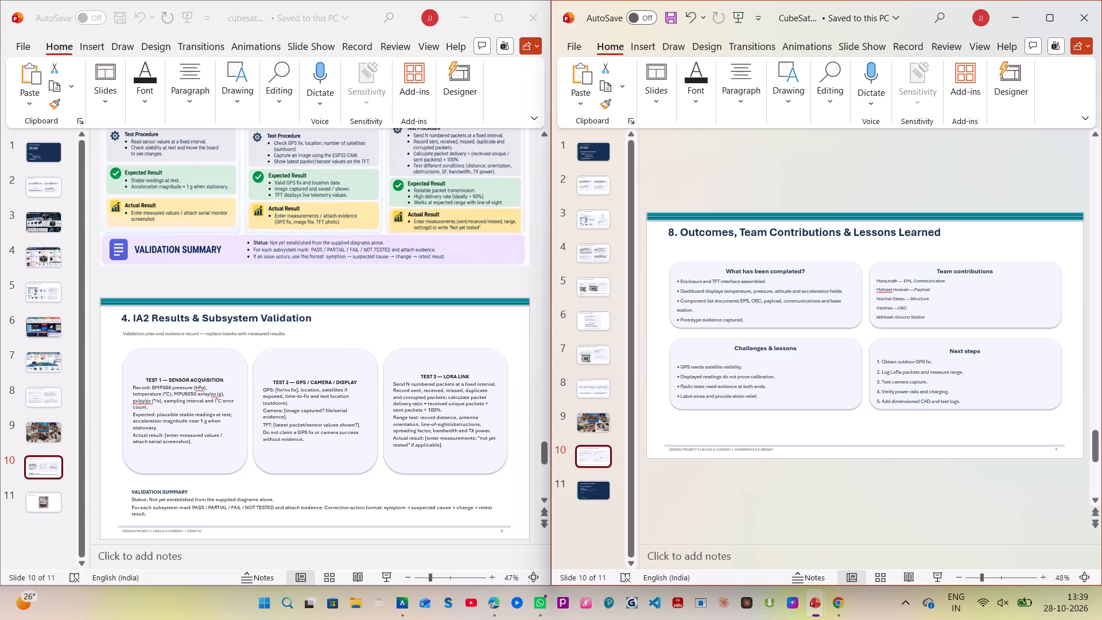
{"action": "left_click", "coordinate": [892, 316]}
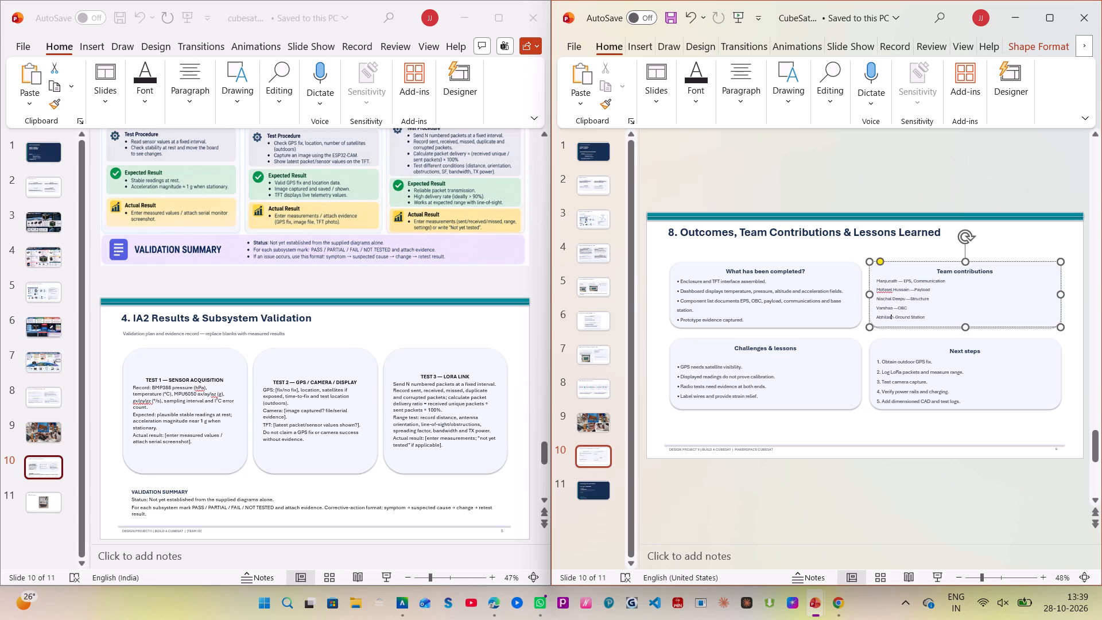
{"action": "key", "text": "Right"}
{"action": "key", "text": "BackSpace"}
{"action": "key", "text": "BackSpace"}
{"action": "key", "text": "BackSpace"}
{"action": "key", "text": "BackSpace"}
{"action": "key", "text": "BackSpace"}
{"action": "key", "text": "BackSpace"}
{"action": "key", "text": "BackSpace"}
{"action": "key", "text": "BackSpace"}
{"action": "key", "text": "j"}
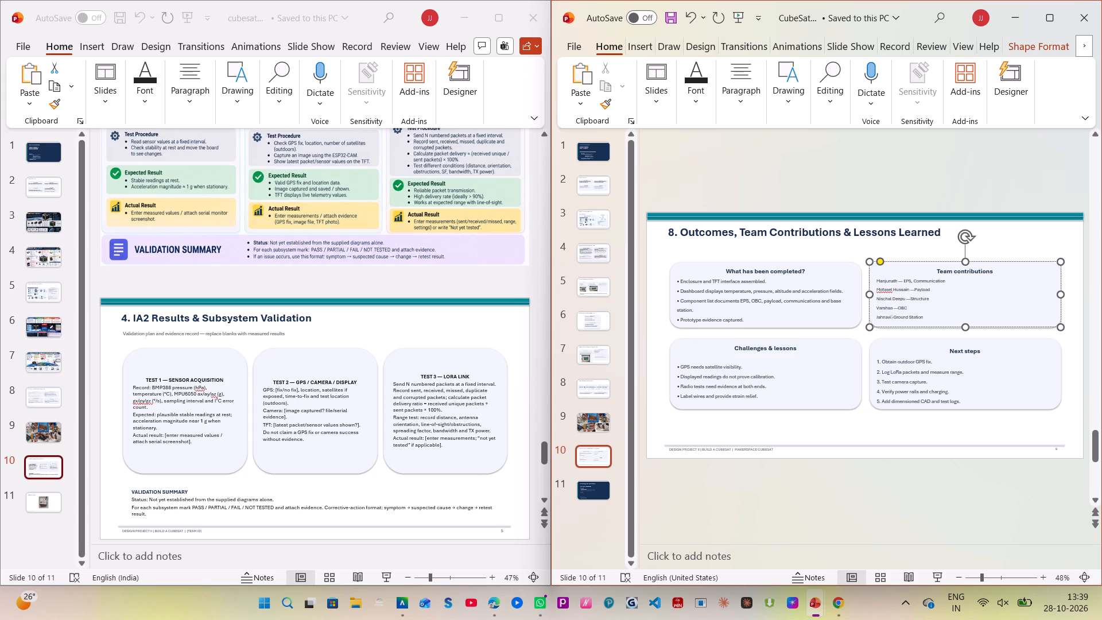
Replace the OBC member's name in the Team contributions card with the new member's name.
{"action": "left_click", "coordinate": [893, 309]}
{"action": "key", "text": "BackSpace"}
{"action": "key", "text": "BackSpace"}
{"action": "key", "text": "BackSpace"}
{"action": "key", "text": "BackSpace"}
{"action": "key", "text": "BackSpace"}
{"action": "key", "text": "BackSpace"}
{"action": "key", "text": "BackSpace"}
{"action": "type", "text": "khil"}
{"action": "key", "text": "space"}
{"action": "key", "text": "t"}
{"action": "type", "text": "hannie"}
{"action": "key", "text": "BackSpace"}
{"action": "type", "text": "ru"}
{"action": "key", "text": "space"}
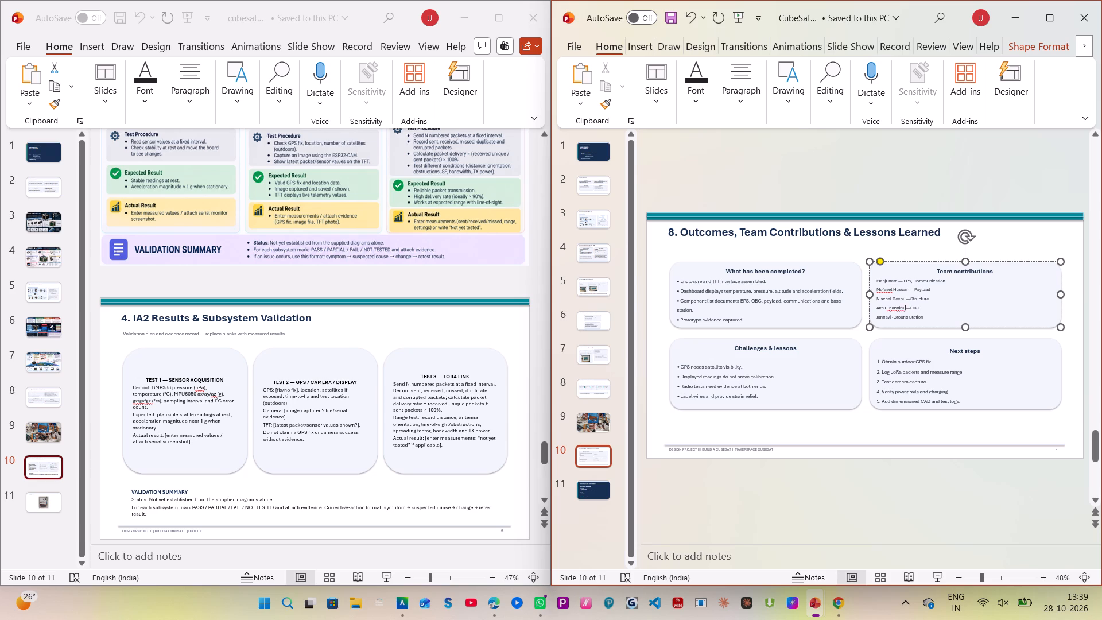
Copy the Structure role text in the Team contributions card and delete that member's whole line.
{"action": "left_click", "coordinate": [907, 300]}
{"action": "key", "text": "BackSpace"}
{"action": "key", "text": "BackSpace"}
{"action": "key", "text": "BackSpace"}
{"action": "key", "text": "BackSpace"}
{"action": "key", "text": "BackSpace"}
{"action": "key", "text": "BackSpace"}
{"action": "key", "text": "BackSpace"}
{"action": "key", "text": "BackSpace"}
{"action": "key", "text": "BackSpace"}
{"action": "key", "text": "BackSpace"}
{"action": "left_click_drag", "start_coordinate": [909, 300], "coordinate": [875, 302]}
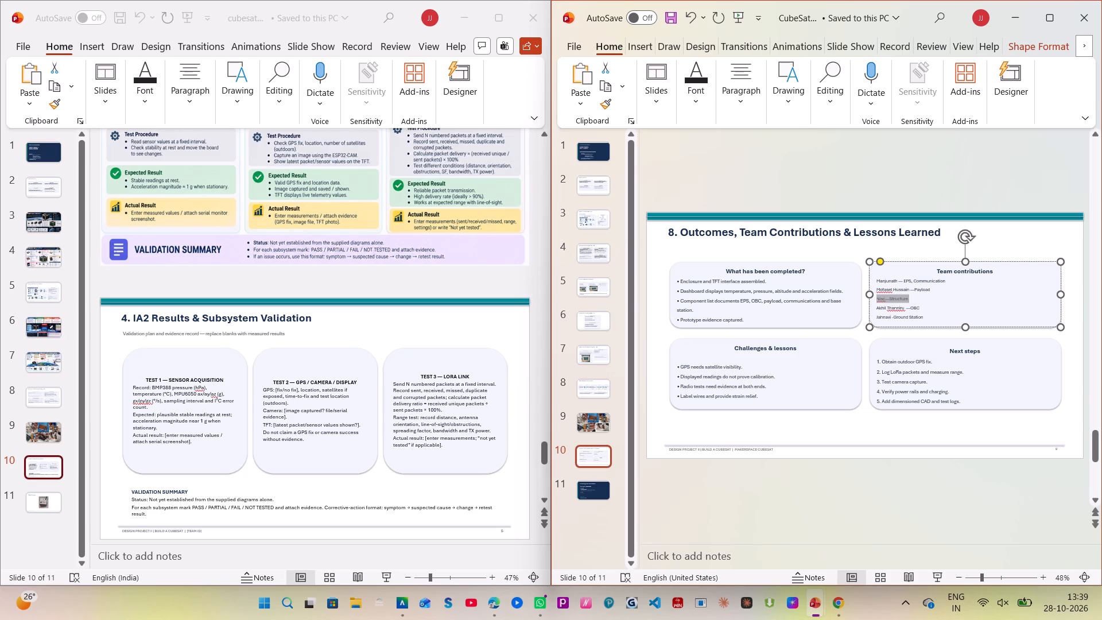
{"action": "left_click_drag", "start_coordinate": [875, 302], "coordinate": [888, 301]}
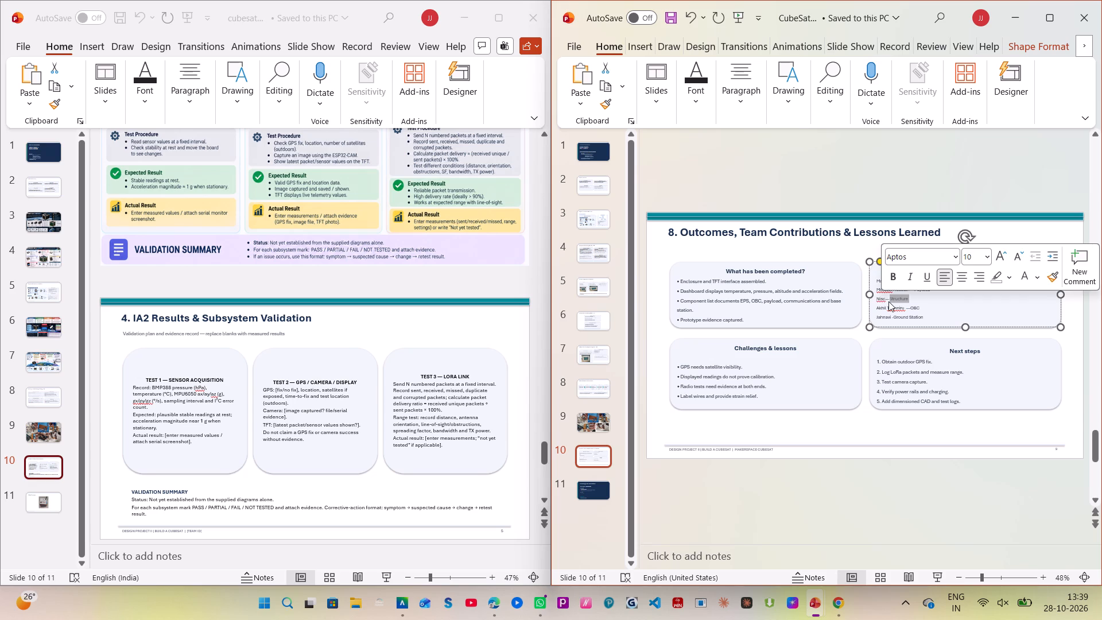
{"action": "key", "text": "ctrl+c"}
{"action": "key", "text": "BackSpace"}
{"action": "key", "text": "BackSpace"}
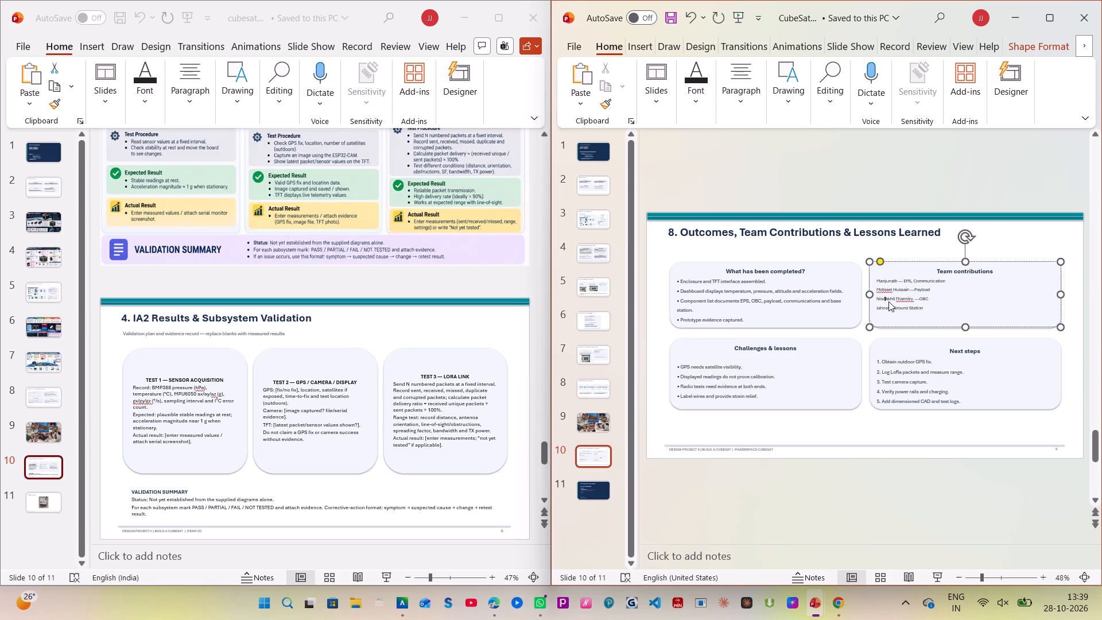
{"action": "key", "text": "BackSpace"}
{"action": "key", "text": "BackSpace"}
{"action": "key", "text": "BackSpace"}
{"action": "key", "text": "BackSpace"}
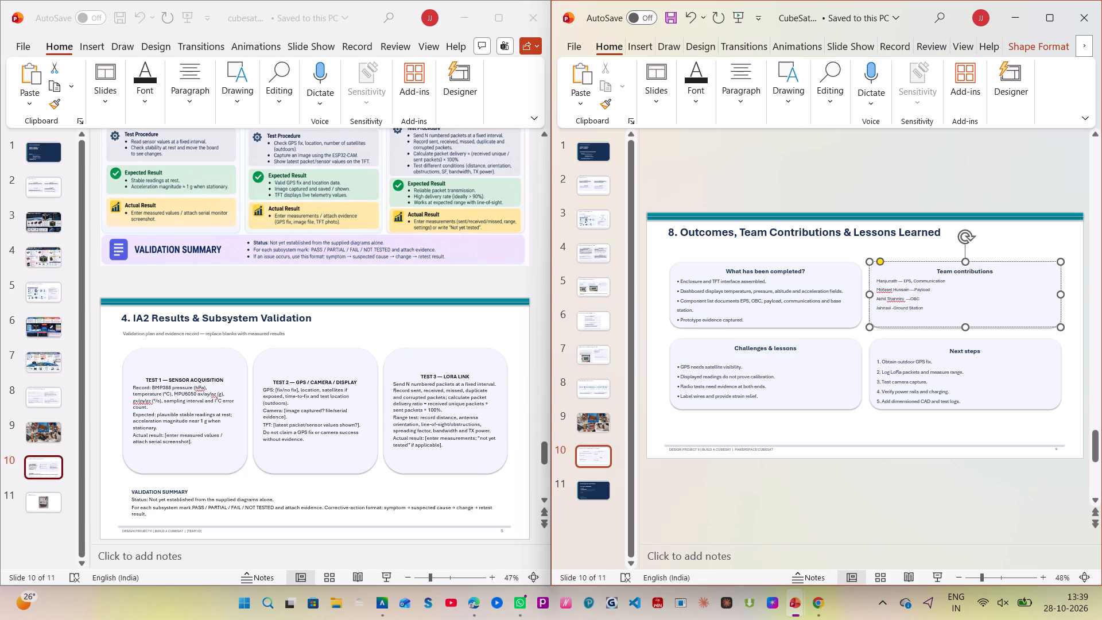
Extend the OBC member's role in the Team contributions card to "OBC and Structure" using the copied text, without the extra line break.
{"action": "left_click", "coordinate": [925, 300]}
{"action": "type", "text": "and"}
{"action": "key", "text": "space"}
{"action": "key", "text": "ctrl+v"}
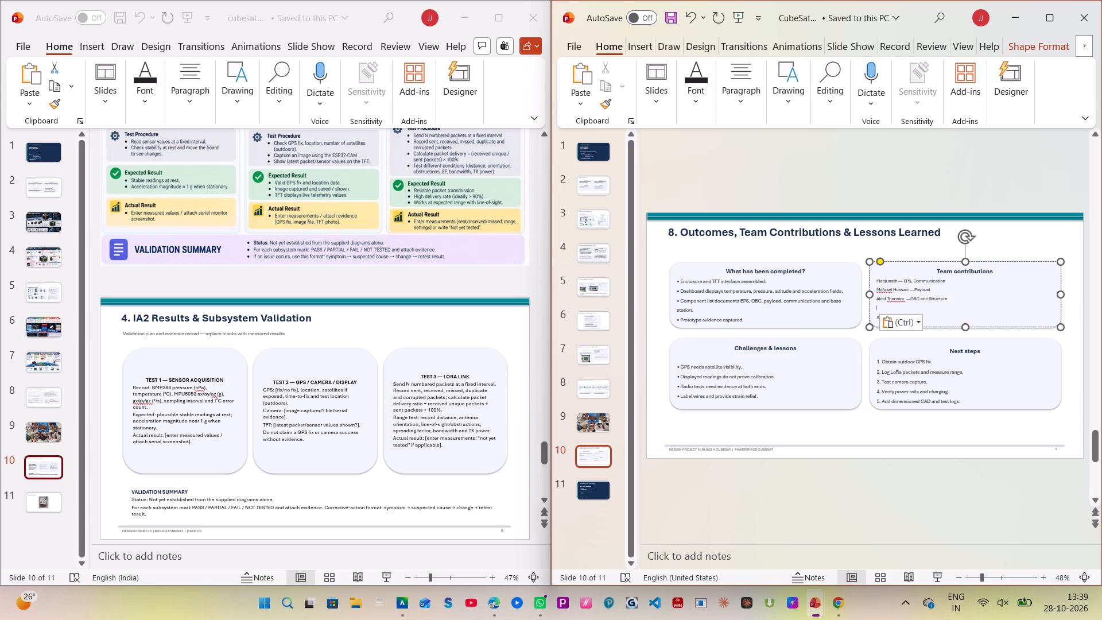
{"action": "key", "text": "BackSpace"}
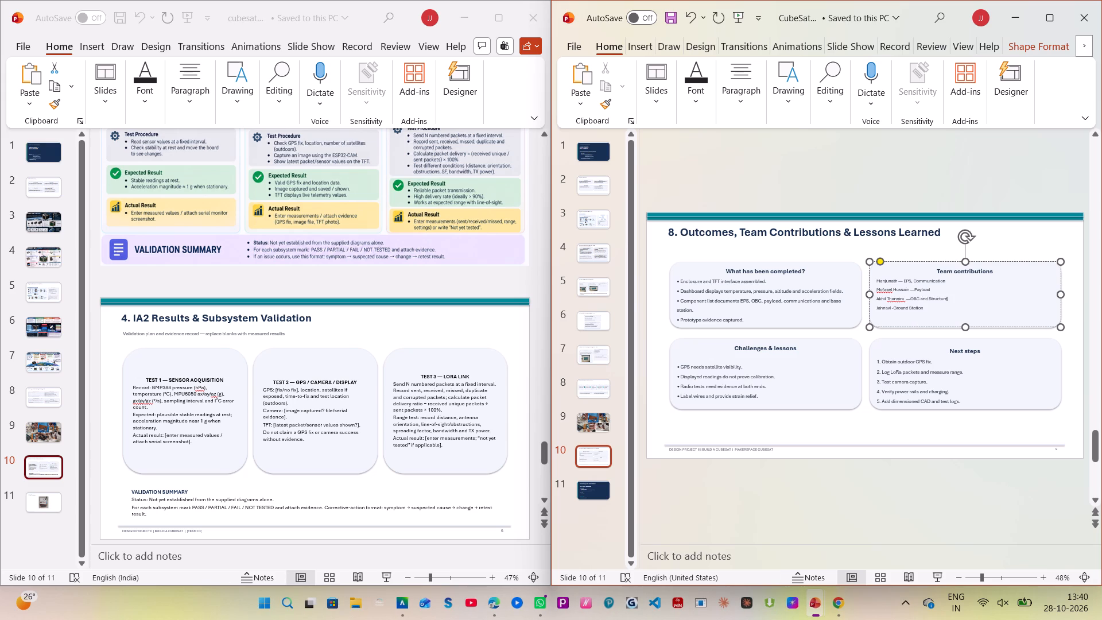
Replace the Payload member's name in the Team contributions card with the new member's name.
{"action": "left_click", "coordinate": [909, 290]}
{"action": "key", "text": "BackSpace"}
{"action": "key", "text": "BackSpace"}
{"action": "key", "text": "BackSpace"}
{"action": "key", "text": "BackSpace"}
{"action": "key", "text": "BackSpace"}
{"action": "key", "text": "BackSpace"}
{"action": "key", "text": "BackSpace"}
{"action": "key", "text": "BackSpace"}
{"action": "key", "text": "BackSpace"}
{"action": "key", "text": "BackSpace"}
{"action": "key", "text": "BackSpace"}
{"action": "key", "text": "BackSpace"}
{"action": "key", "text": "BackSpace"}
{"action": "key", "text": "BackSpace"}
{"action": "key", "text": "BackSpace"}
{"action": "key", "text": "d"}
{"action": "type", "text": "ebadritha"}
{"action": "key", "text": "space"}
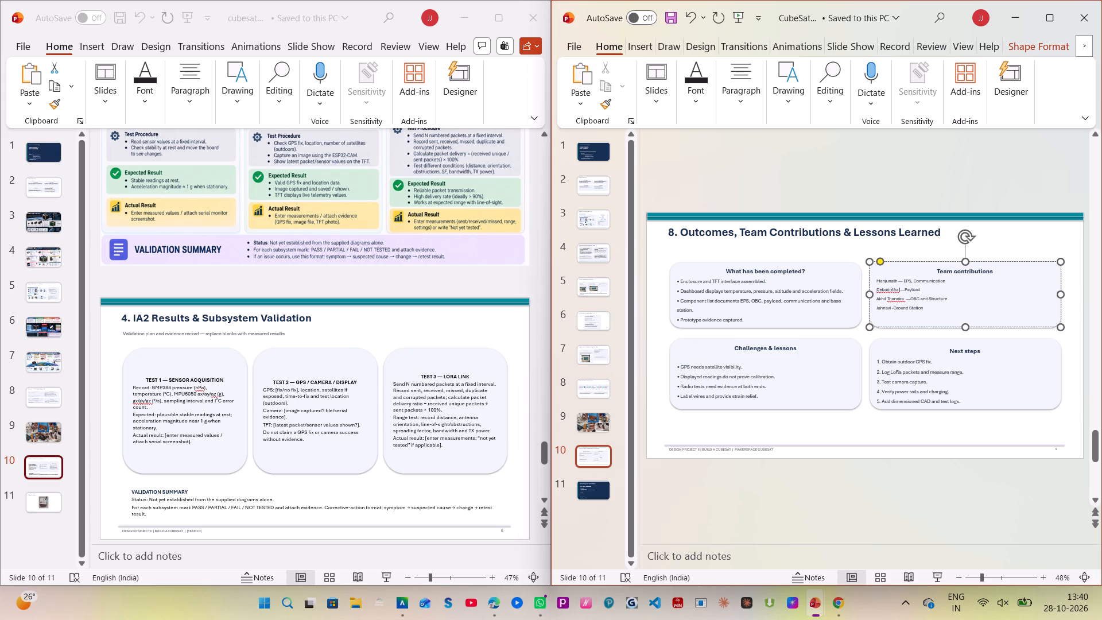
Replace the name of the member responsible for EPS and Communication with the new member's name.
{"action": "left_click", "coordinate": [897, 281]}
{"action": "key", "text": "BackSpace"}
{"action": "key", "text": "BackSpace"}
{"action": "key", "text": "BackSpace"}
{"action": "key", "text": "BackSpace"}
{"action": "key", "text": "BackSpace"}
{"action": "key", "text": "BackSpace"}
{"action": "key", "text": "BackSpace"}
{"action": "key", "text": "BackSpace"}
{"action": "key", "text": "BackSpace"}
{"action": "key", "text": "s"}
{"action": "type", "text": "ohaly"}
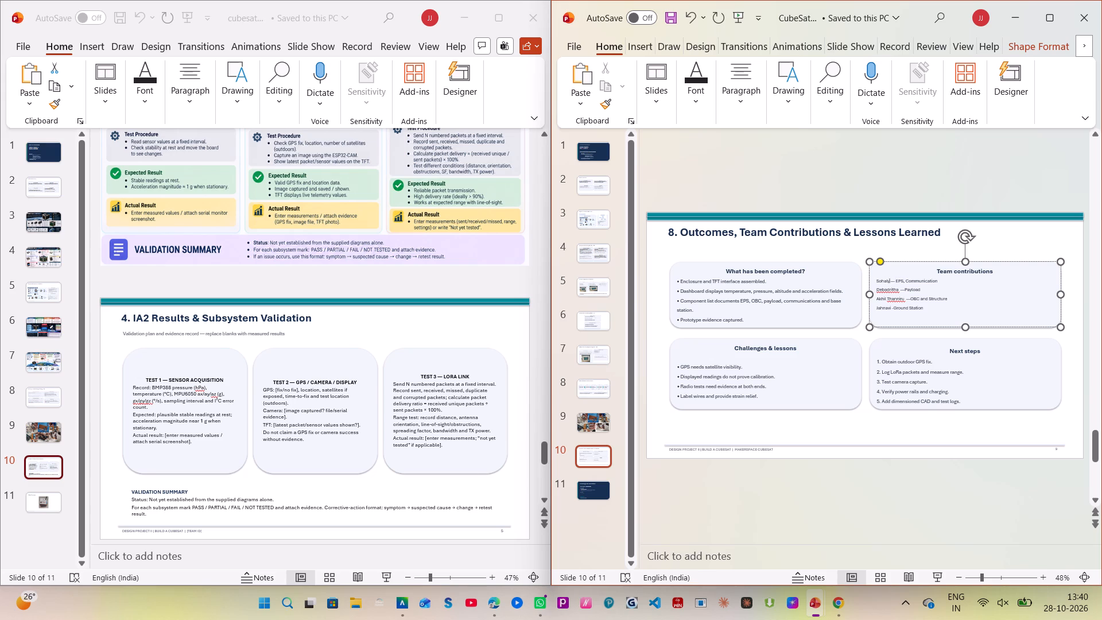
Split the Communication role onto its own line in the Team contributions card and put another member's name and a dash before it.
{"action": "left_click", "coordinate": [905, 282]}
{"action": "key", "text": "Return"}
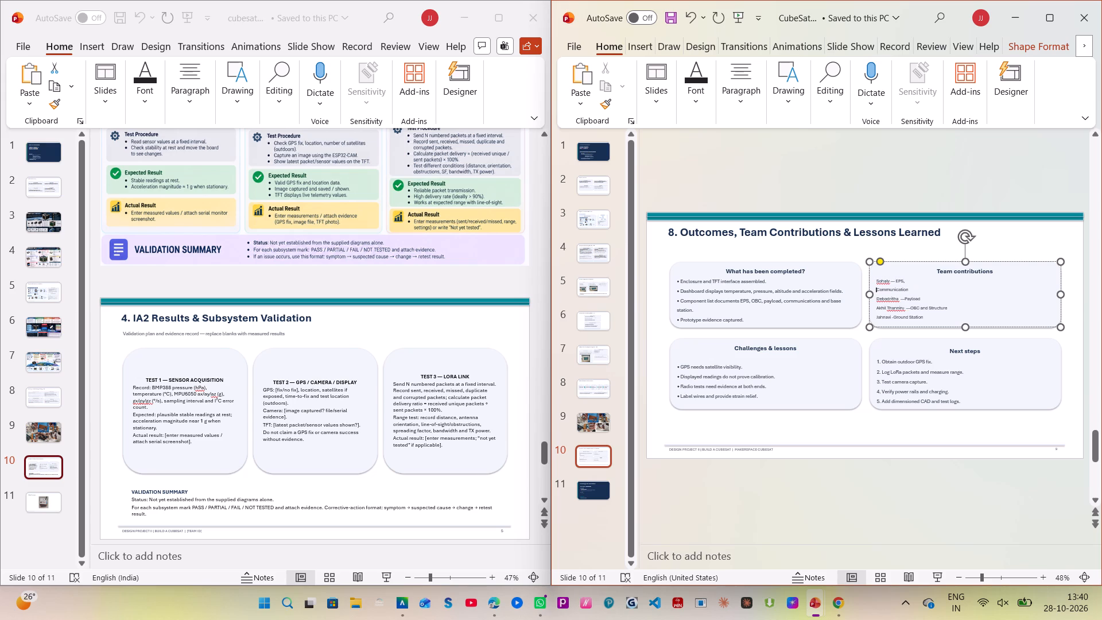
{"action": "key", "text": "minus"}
{"action": "key", "text": "Left"}
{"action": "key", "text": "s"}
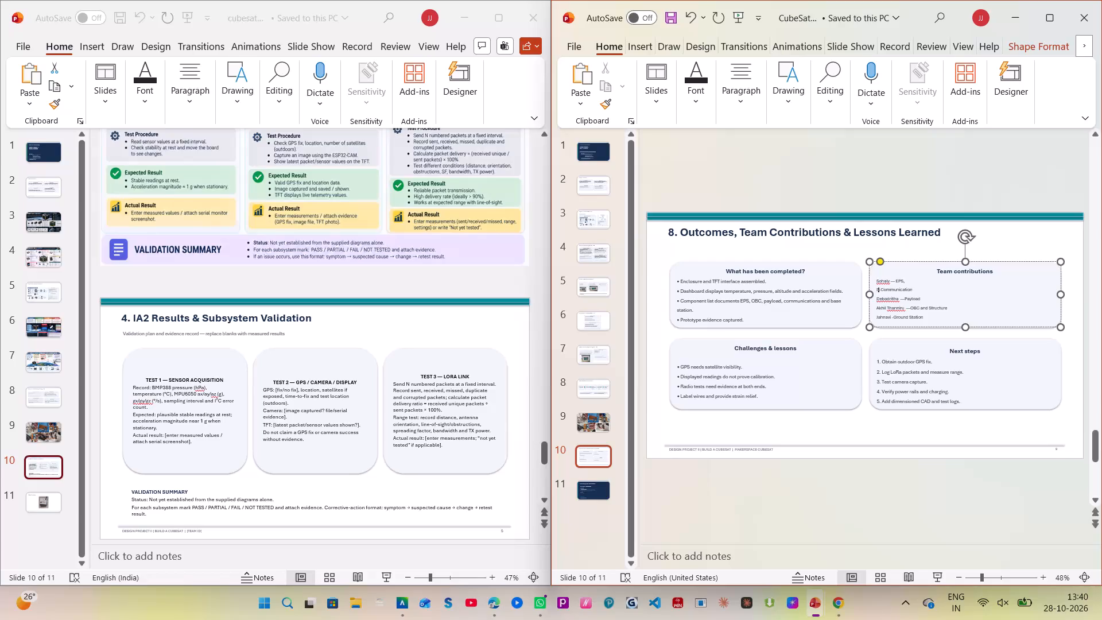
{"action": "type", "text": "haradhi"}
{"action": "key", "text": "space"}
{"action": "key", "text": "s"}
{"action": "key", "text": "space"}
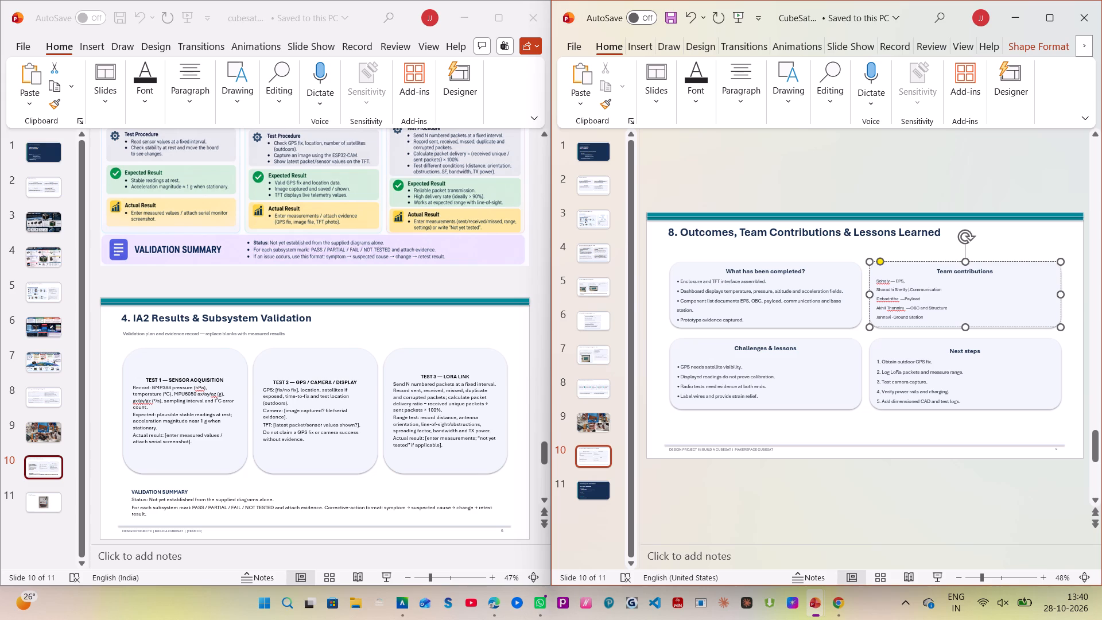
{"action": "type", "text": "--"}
Copy the End Product slide from the reference presentation into the team deck, placing it after slide 10.
{"action": "left_click_drag", "start_coordinate": [44, 502], "coordinate": [576, 486]}
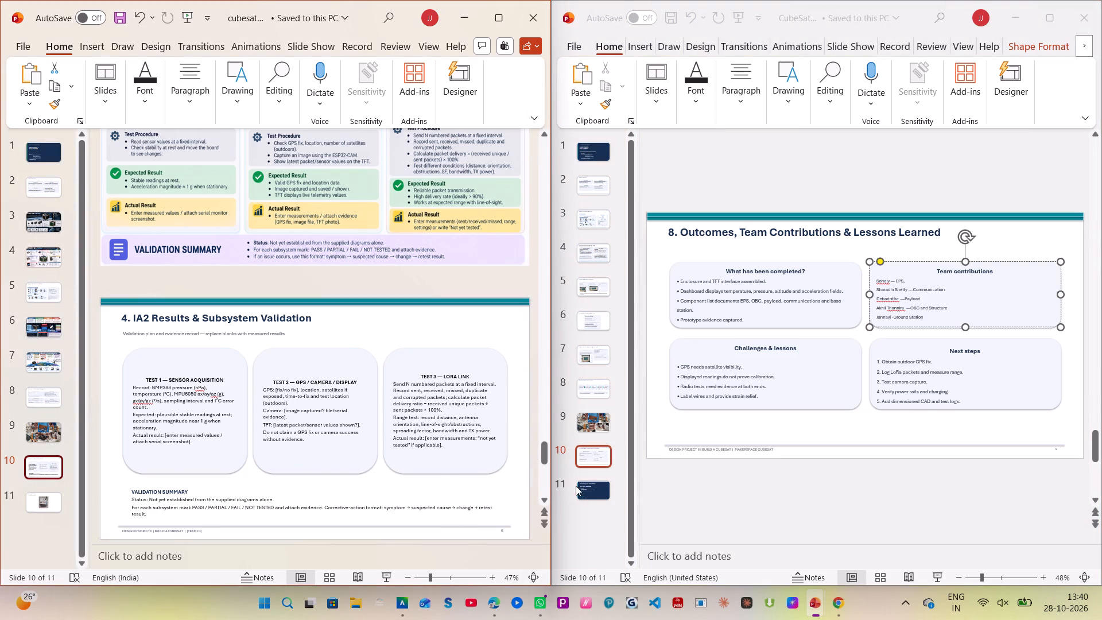
{"action": "left_click_drag", "start_coordinate": [576, 486], "coordinate": [595, 479]}
{"action": "left_click_drag", "start_coordinate": [41, 495], "coordinate": [589, 472]}
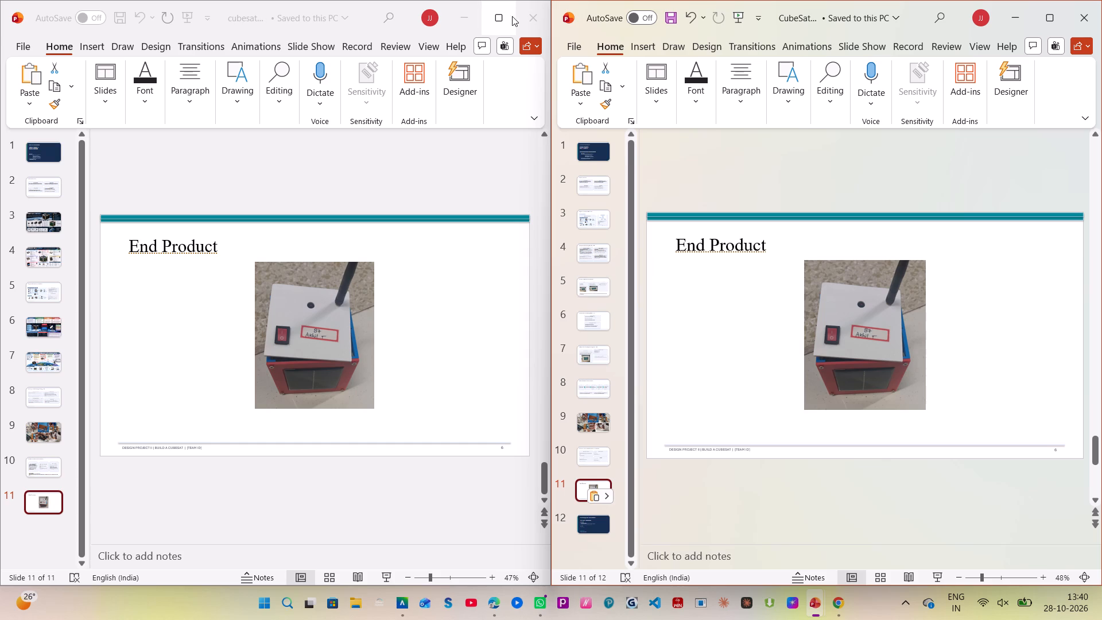
Close the reference presentation without saving its changes and maximize the team deck's window.
{"action": "left_click", "coordinate": [527, 17]}
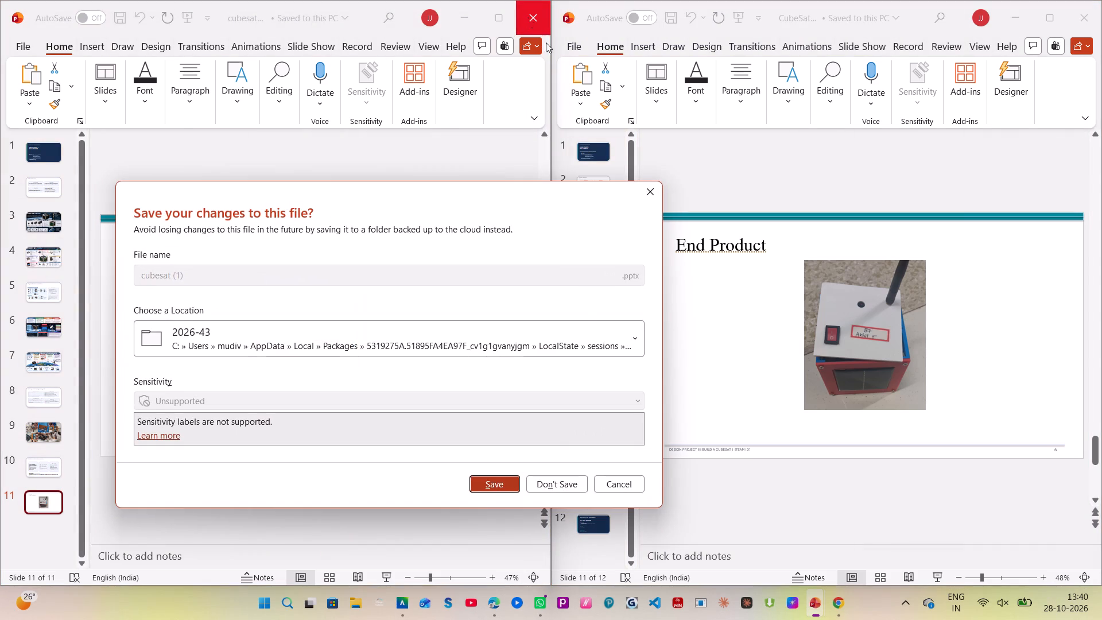
{"action": "left_click", "coordinate": [549, 482]}
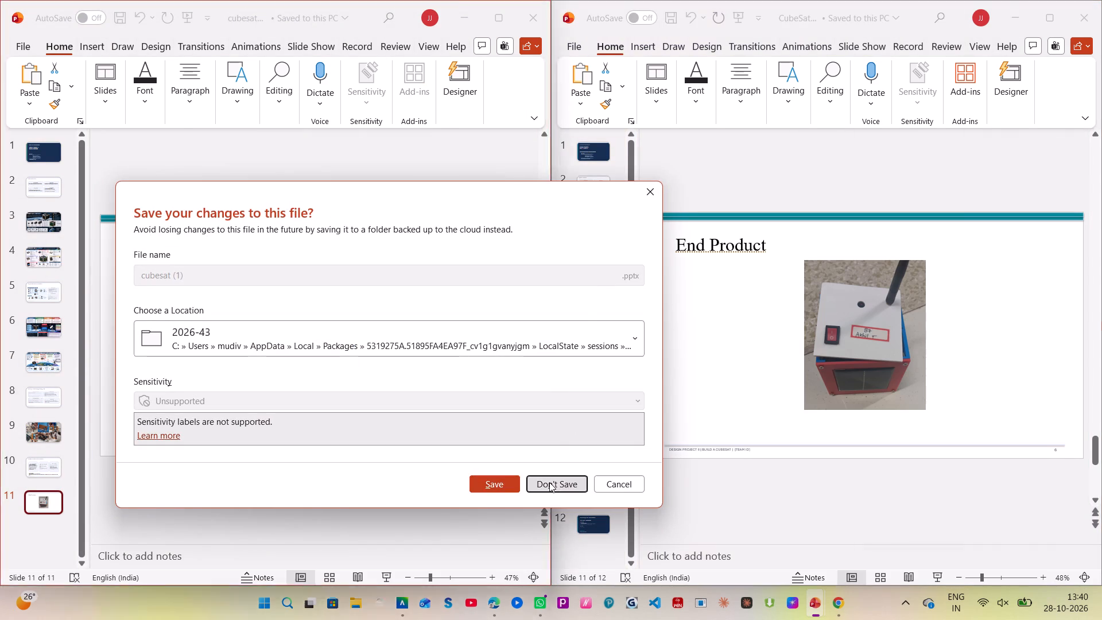
{"action": "left_click", "coordinate": [1058, 4]}
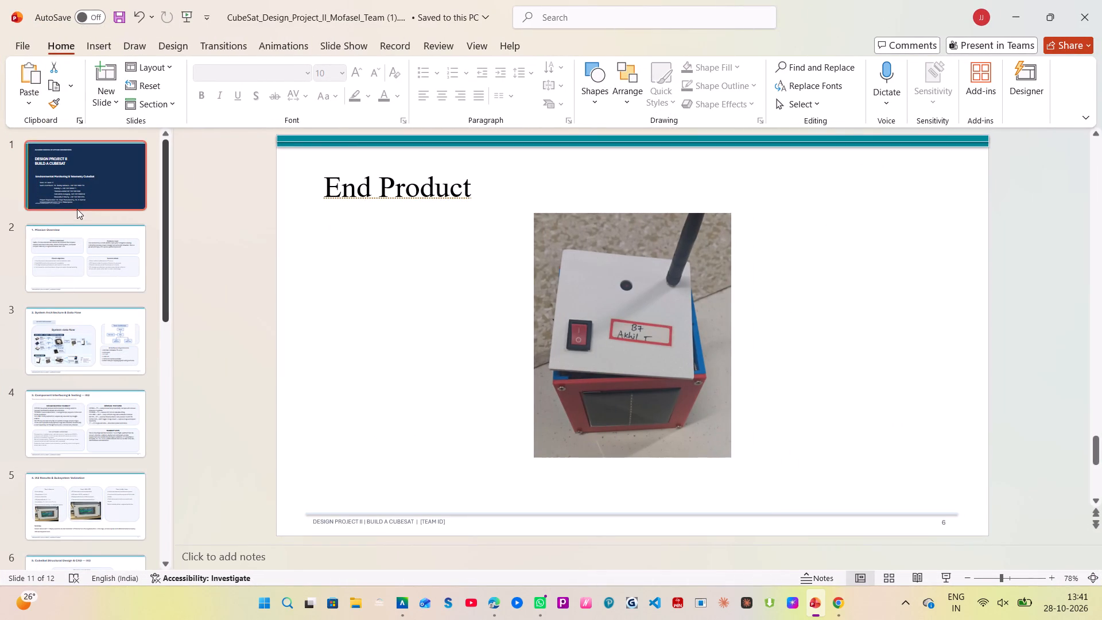
On the title slide, make the team details text box slightly narrower from its right edge.
{"action": "left_click_drag", "start_coordinate": [77, 209], "coordinate": [90, 252]}
{"action": "left_click", "coordinate": [86, 246]}
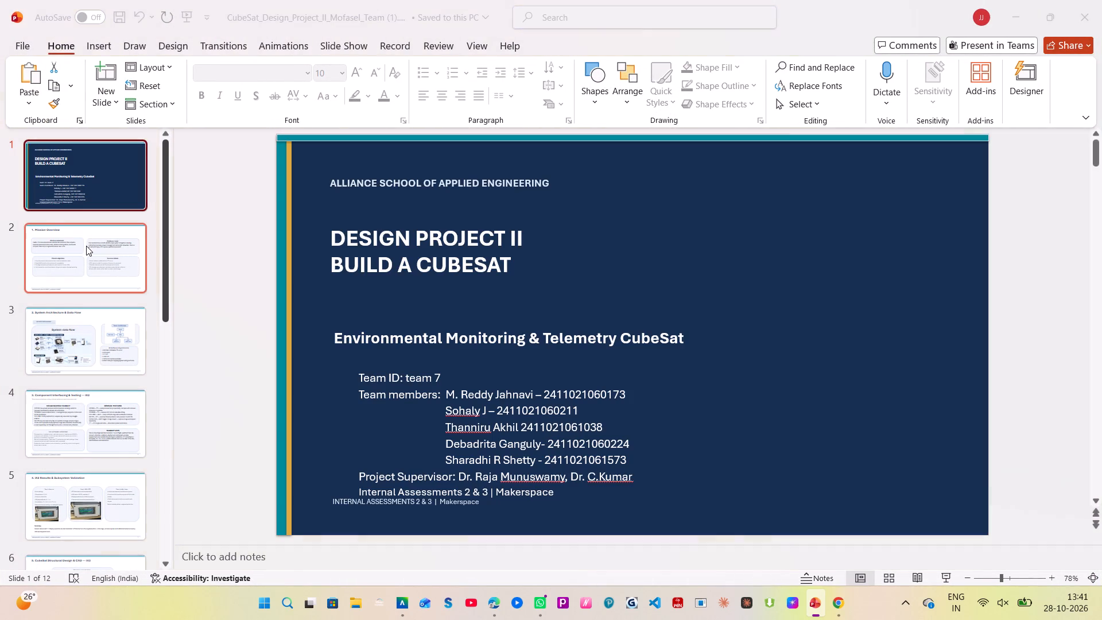
{"action": "left_click", "coordinate": [92, 191]}
{"action": "left_click", "coordinate": [92, 191]}
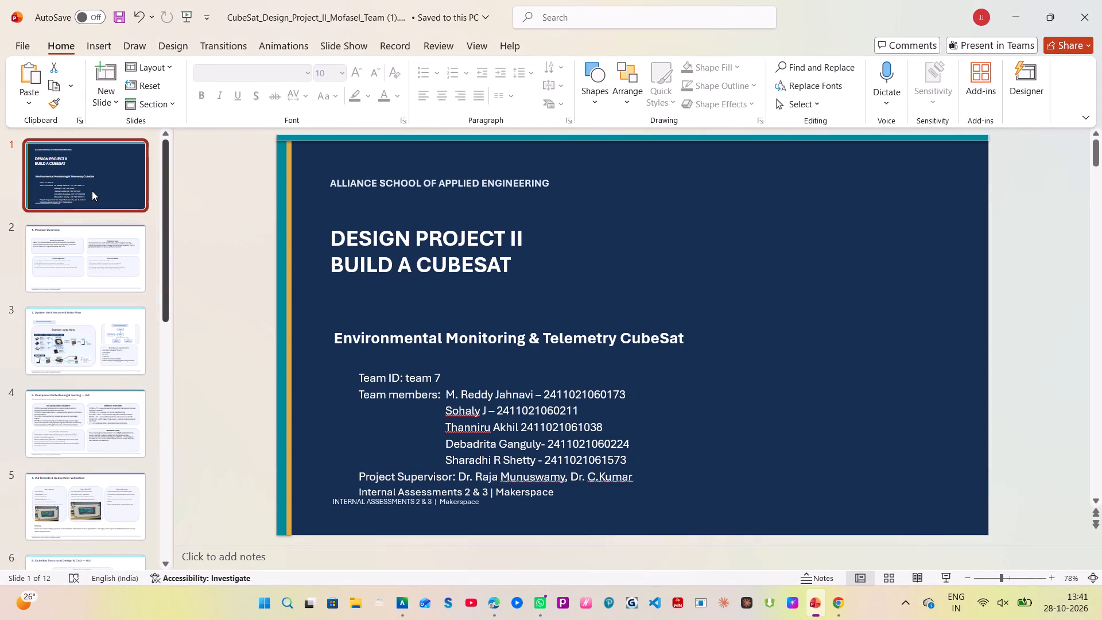
{"action": "left_click", "coordinate": [377, 492]}
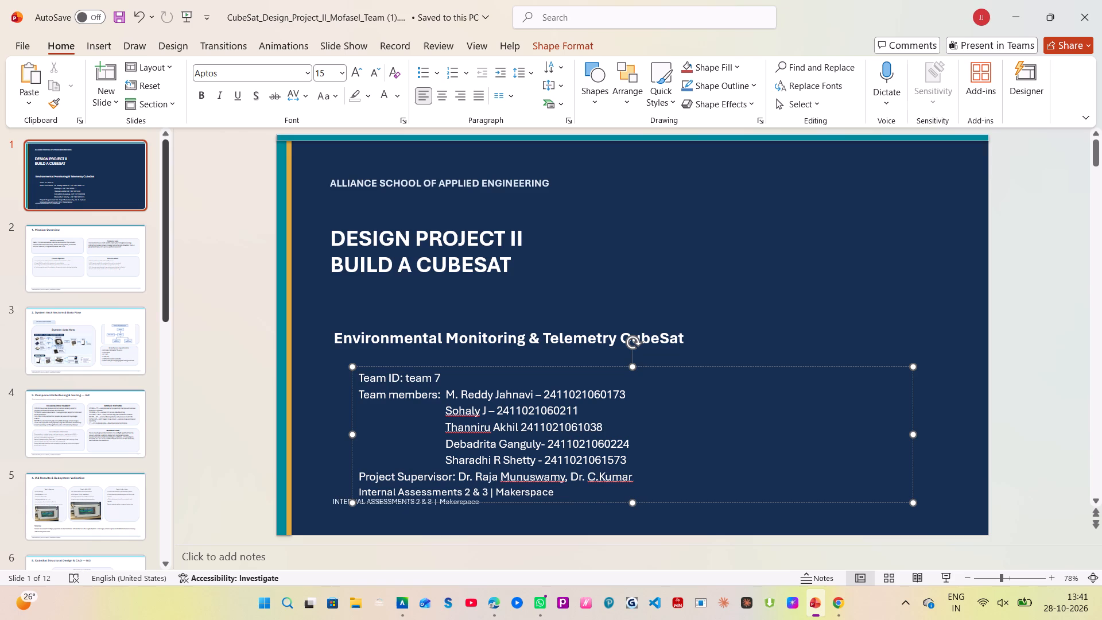
{"action": "left_click_drag", "start_coordinate": [634, 367], "coordinate": [638, 353]}
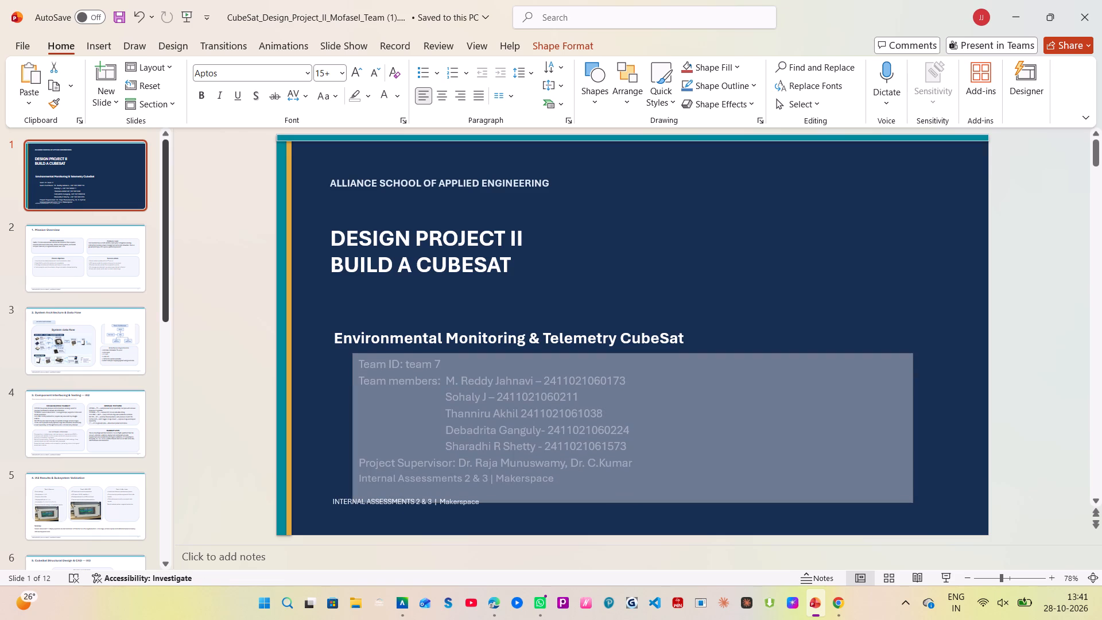
{"action": "left_click_drag", "start_coordinate": [630, 505], "coordinate": [633, 492]}
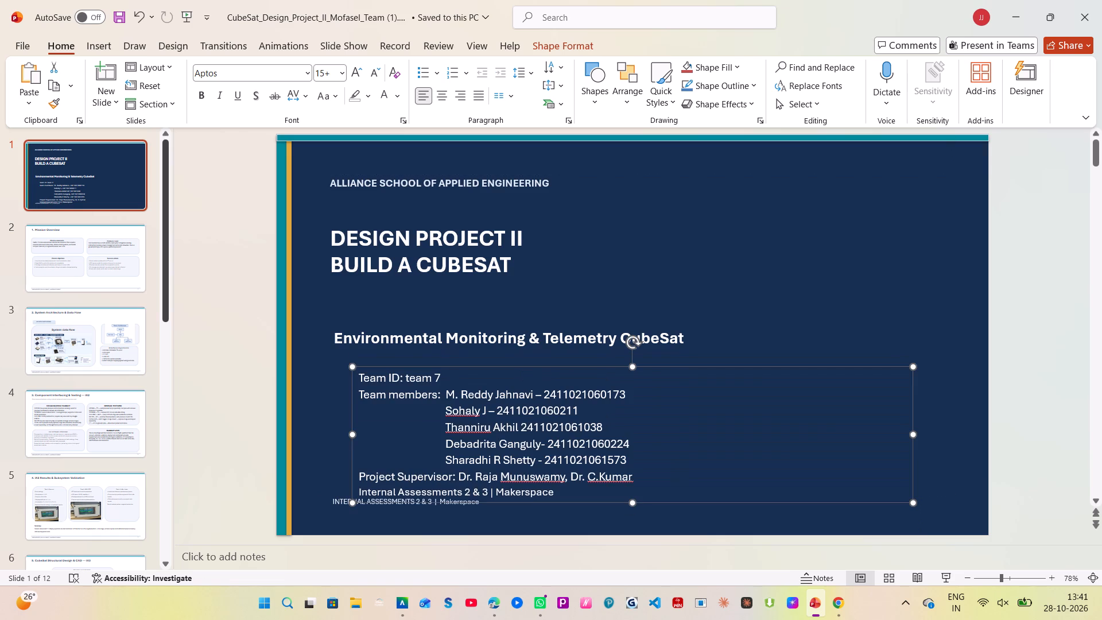
{"action": "left_click_drag", "start_coordinate": [915, 433], "coordinate": [867, 429]}
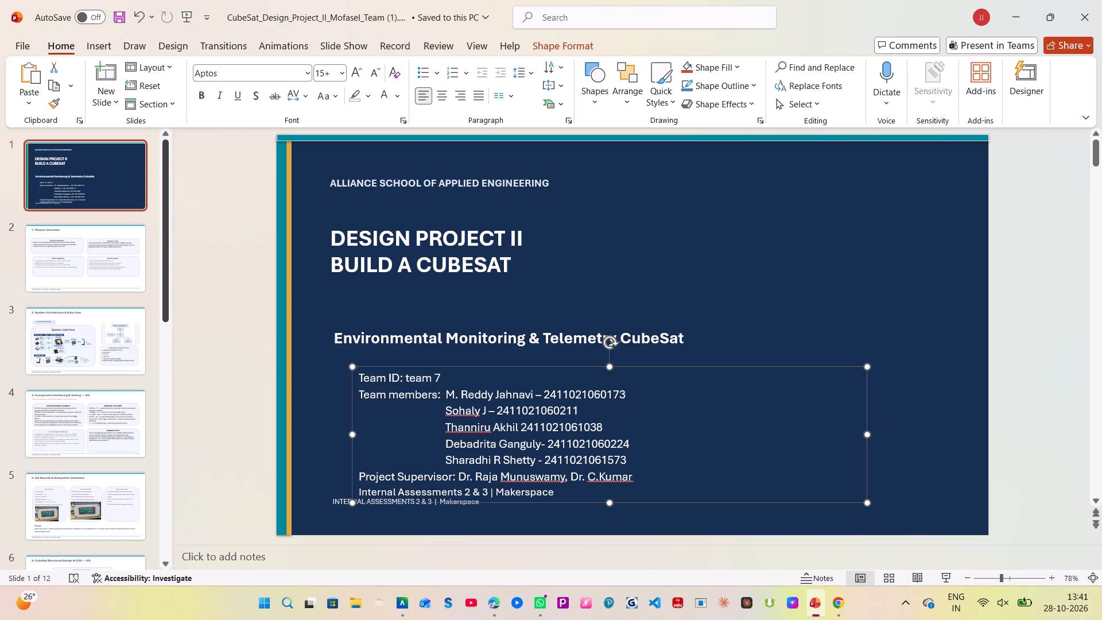
Move the "Environmental Monitoring & Telemetry CubeSat" subtitle up to sit just below the main title.
{"action": "left_click", "coordinate": [461, 338]}
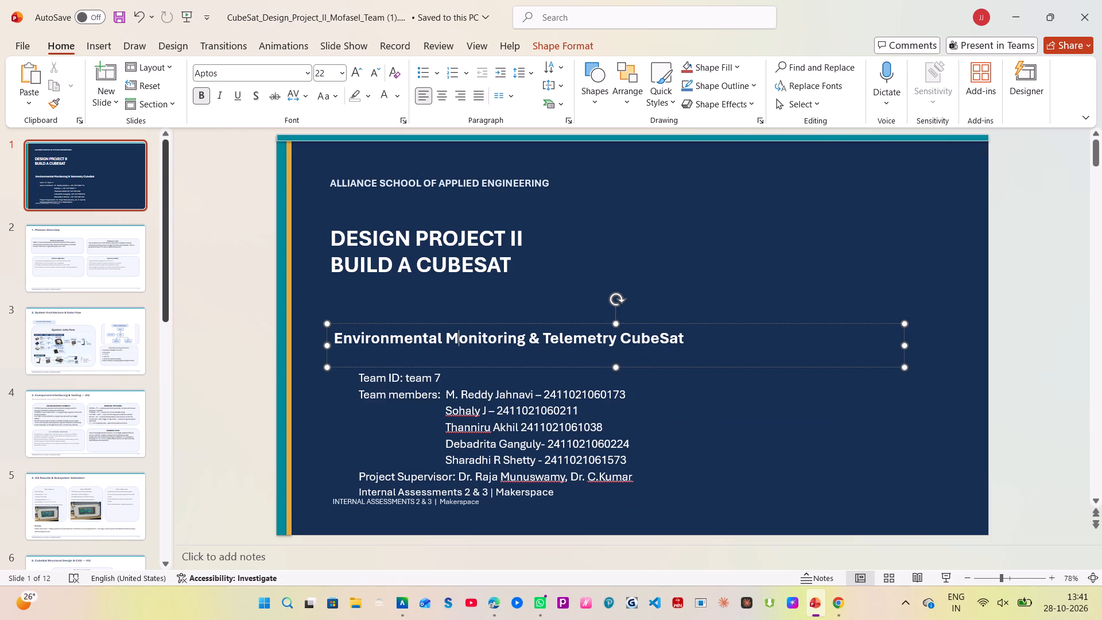
{"action": "left_click_drag", "start_coordinate": [616, 325], "coordinate": [618, 304]}
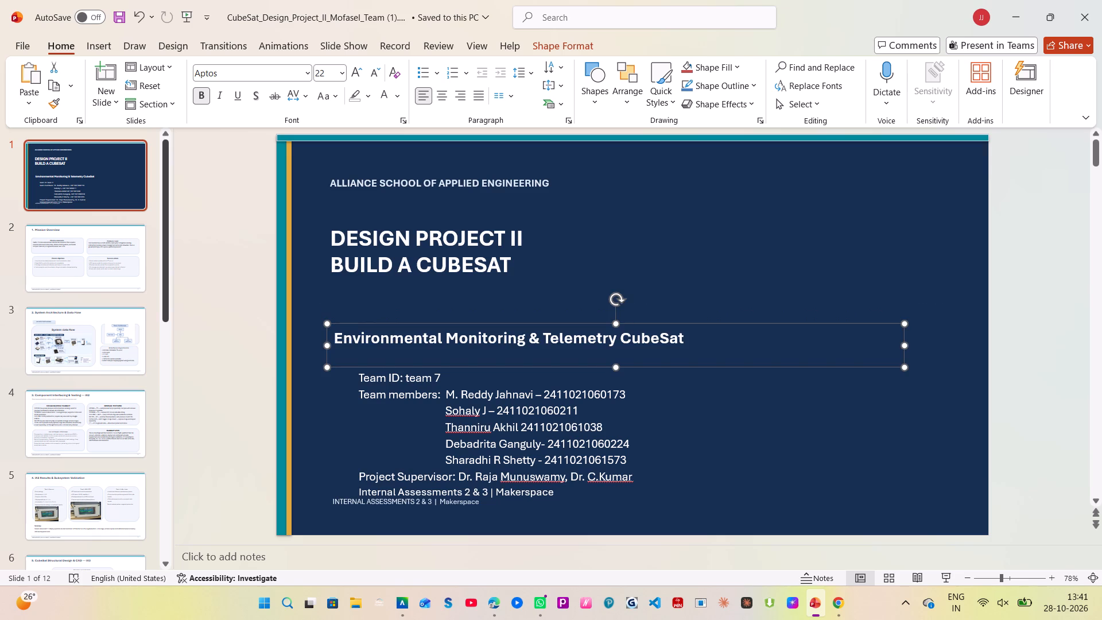
{"action": "left_click_drag", "start_coordinate": [524, 413], "coordinate": [550, 378]}
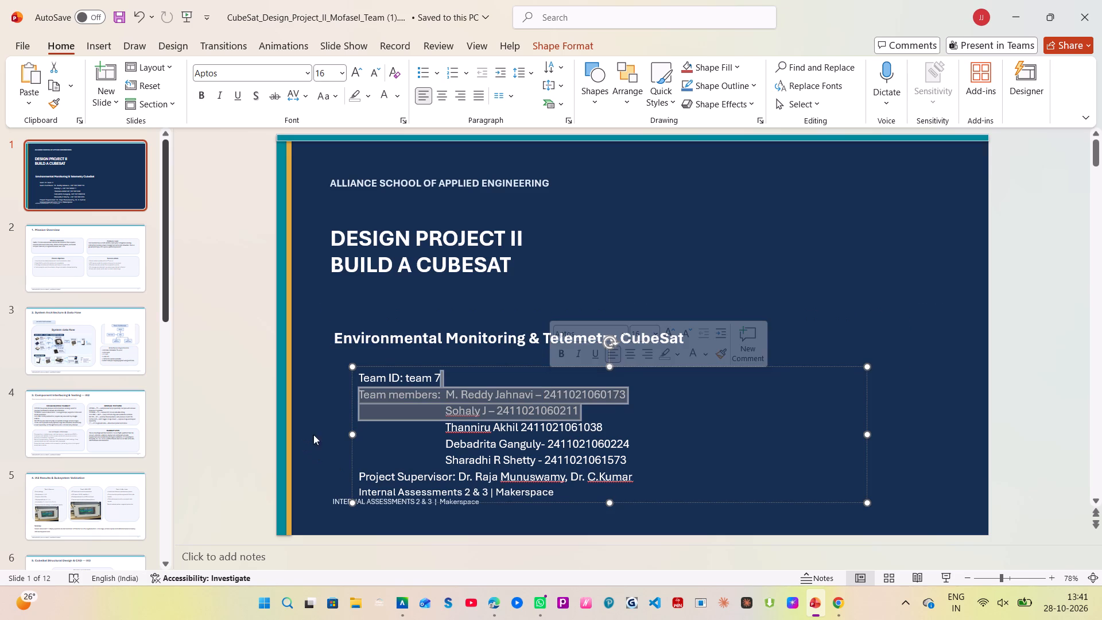
{"action": "left_click", "coordinate": [327, 429]}
{"action": "left_click", "coordinate": [465, 451]}
{"action": "left_click_drag", "start_coordinate": [476, 409], "coordinate": [472, 402]}
{"action": "left_click_drag", "start_coordinate": [455, 357], "coordinate": [460, 361]}
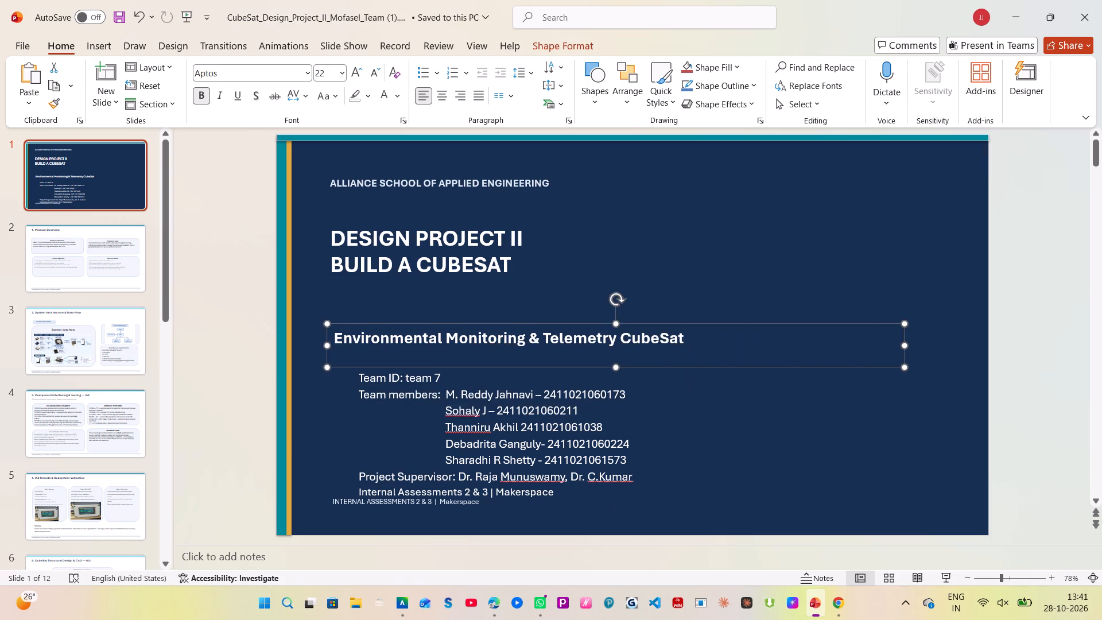
{"action": "left_click_drag", "start_coordinate": [460, 361], "coordinate": [449, 327]}
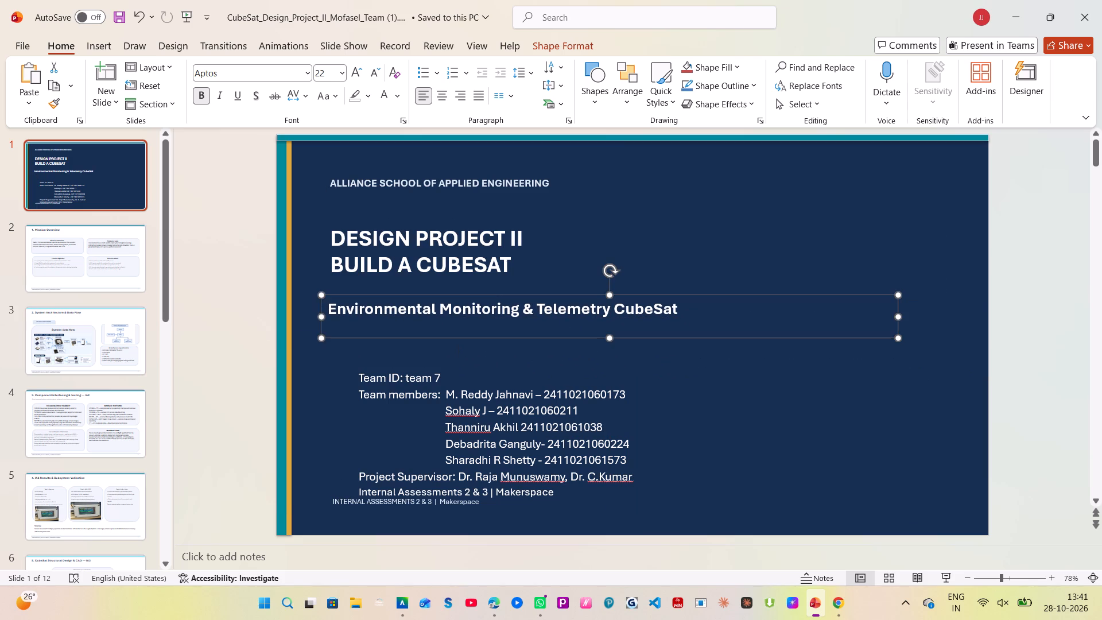
Move the team details text box up and slightly left, under the subtitle and clear of the footer text.
{"action": "left_click", "coordinate": [476, 416]}
{"action": "left_click_drag", "start_coordinate": [488, 369], "coordinate": [486, 352]}
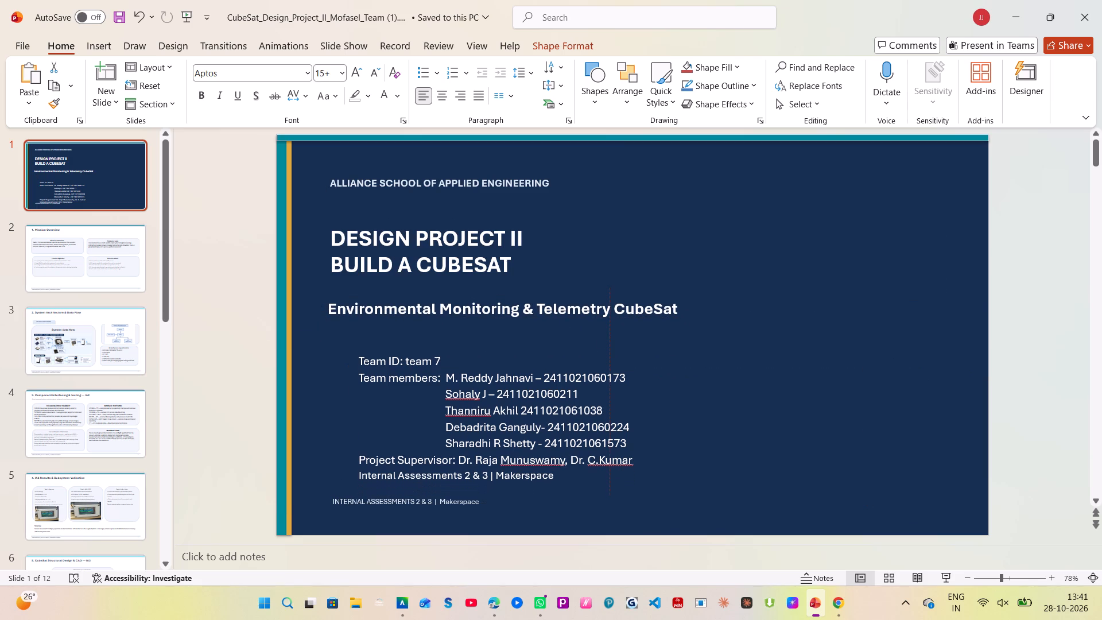
{"action": "left_click_drag", "start_coordinate": [486, 352], "coordinate": [474, 340]}
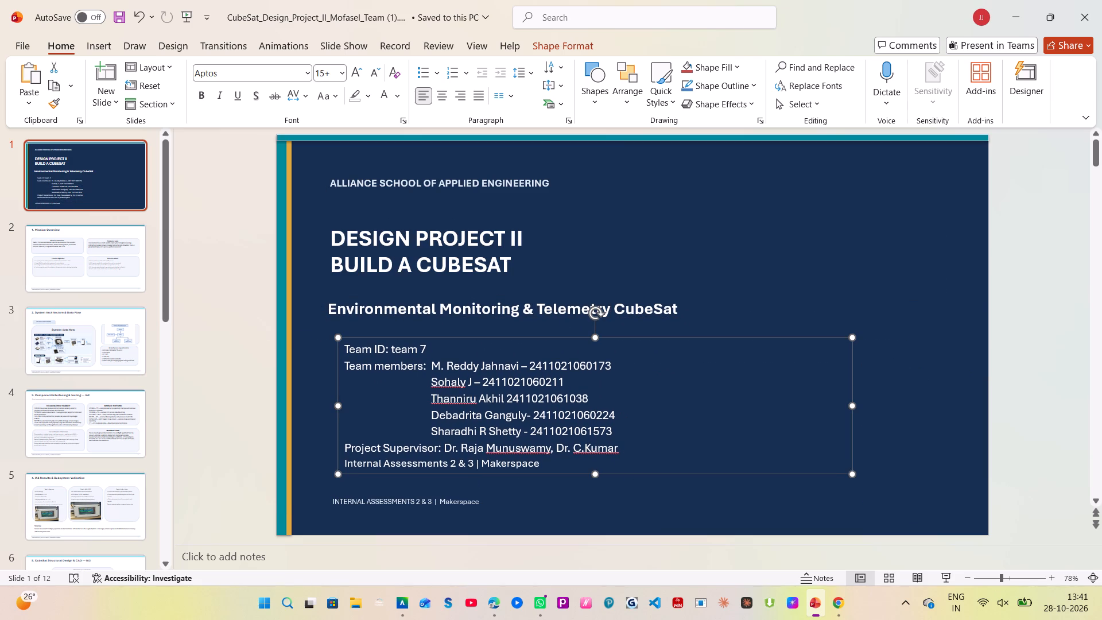
Make the team details text box on the title slide slightly taller by extending its bottom edge towards the footer text.
{"action": "left_click_drag", "start_coordinate": [599, 476], "coordinate": [603, 487]}
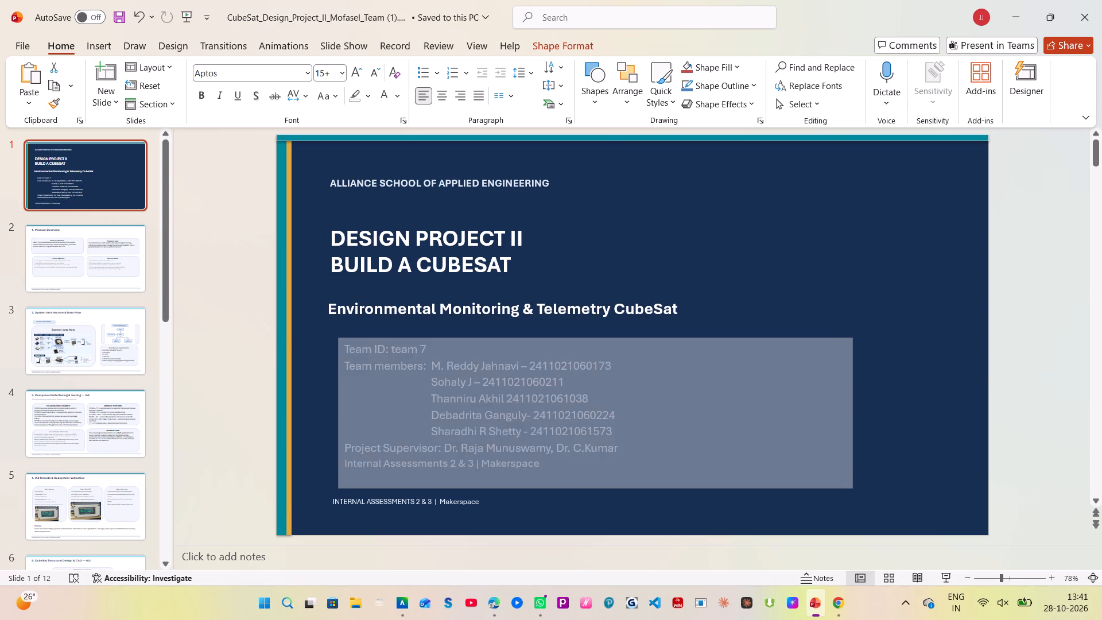
{"action": "left_click_drag", "start_coordinate": [603, 487], "coordinate": [602, 487]}
{"action": "left_click", "coordinate": [580, 503]}
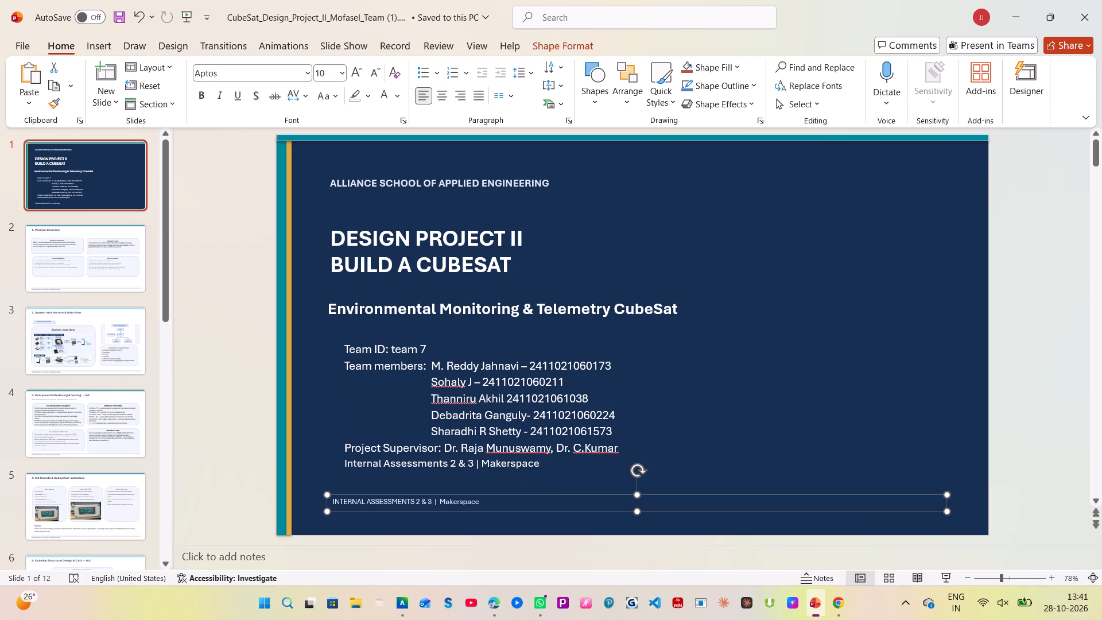
Review the Mission Overview, System Architecture & Data Flow, and Component Interfacing & Testing slides for content and layout.
{"action": "left_click", "coordinate": [120, 276]}
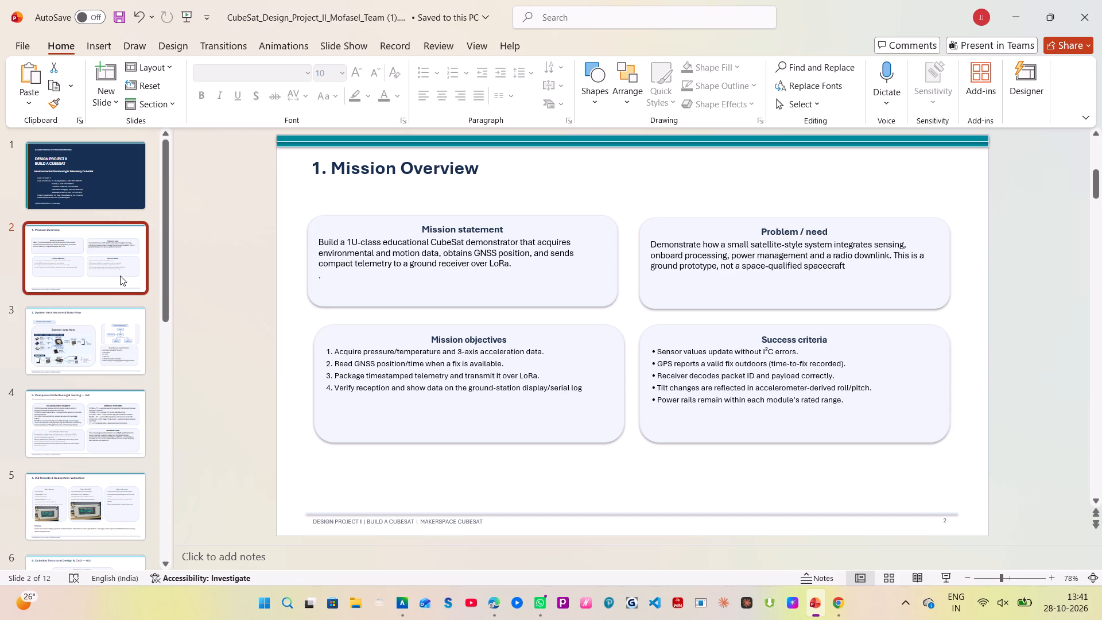
{"action": "left_click", "coordinate": [93, 344]}
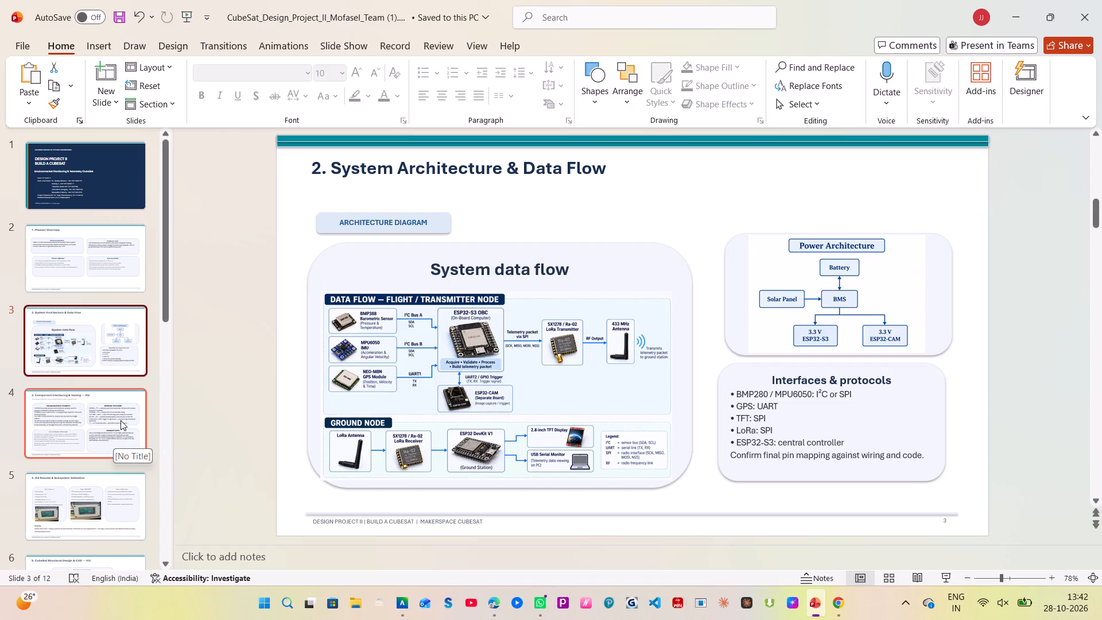
{"action": "left_click", "coordinate": [123, 434]}
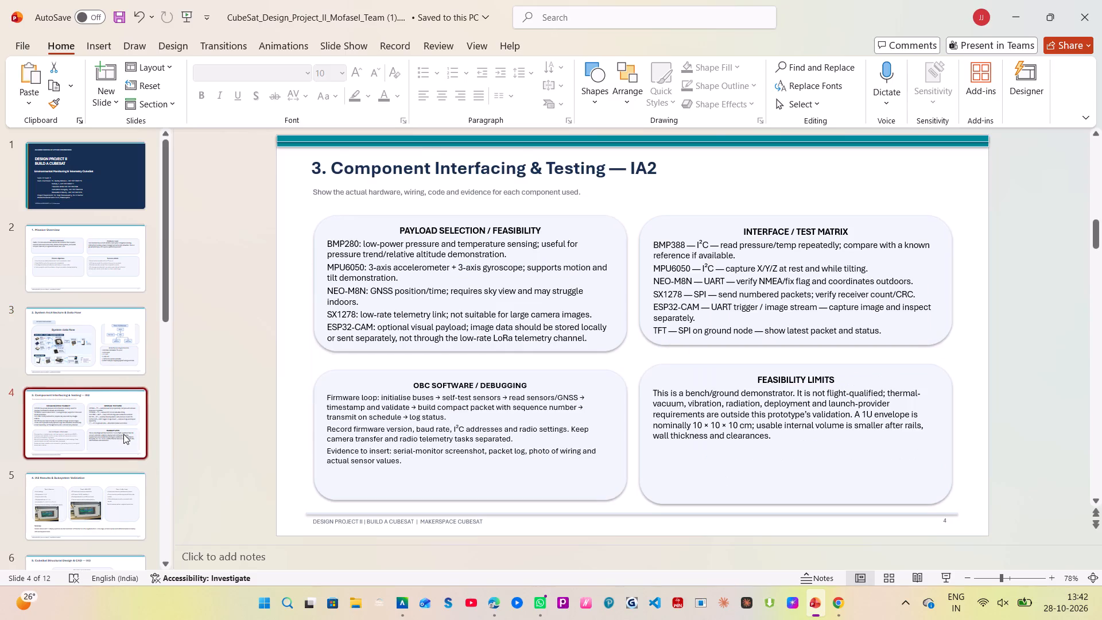
Open the file management view for the team's CubeSat presentation.
{"action": "left_click", "coordinate": [25, 45]}
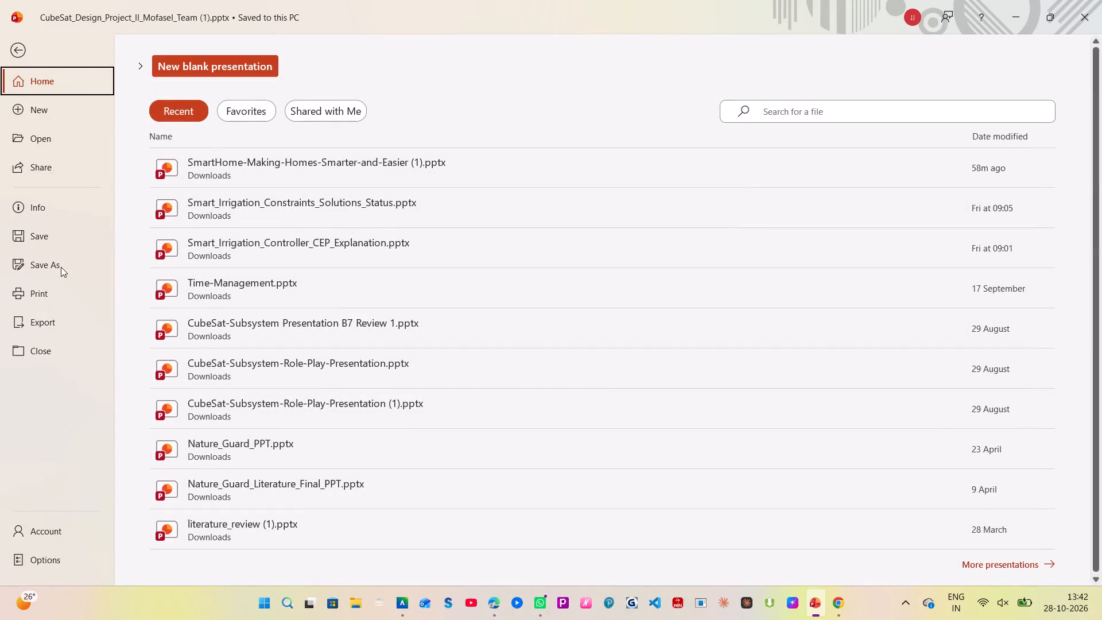
{"action": "left_click", "coordinate": [61, 267]}
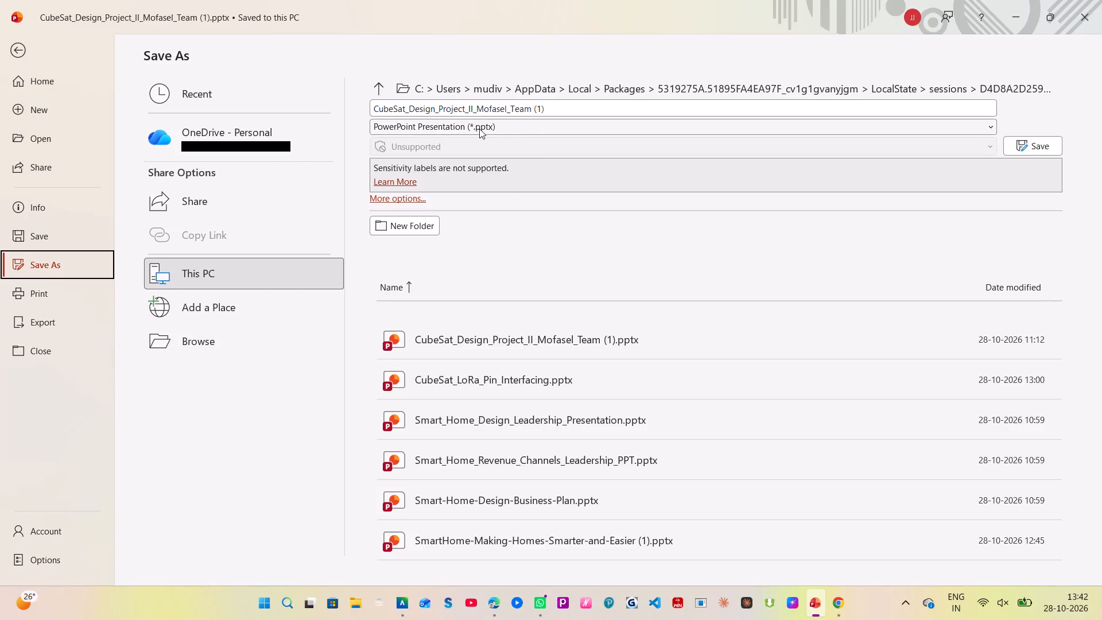
{"action": "left_click", "coordinate": [554, 107]}
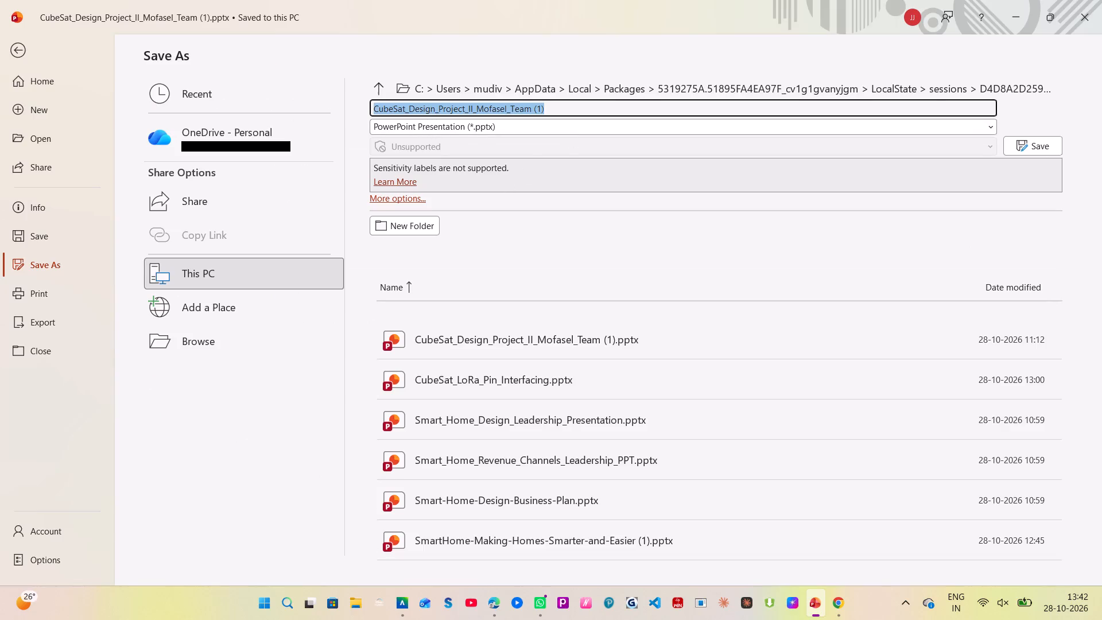
{"action": "key", "text": "BackSpace"}
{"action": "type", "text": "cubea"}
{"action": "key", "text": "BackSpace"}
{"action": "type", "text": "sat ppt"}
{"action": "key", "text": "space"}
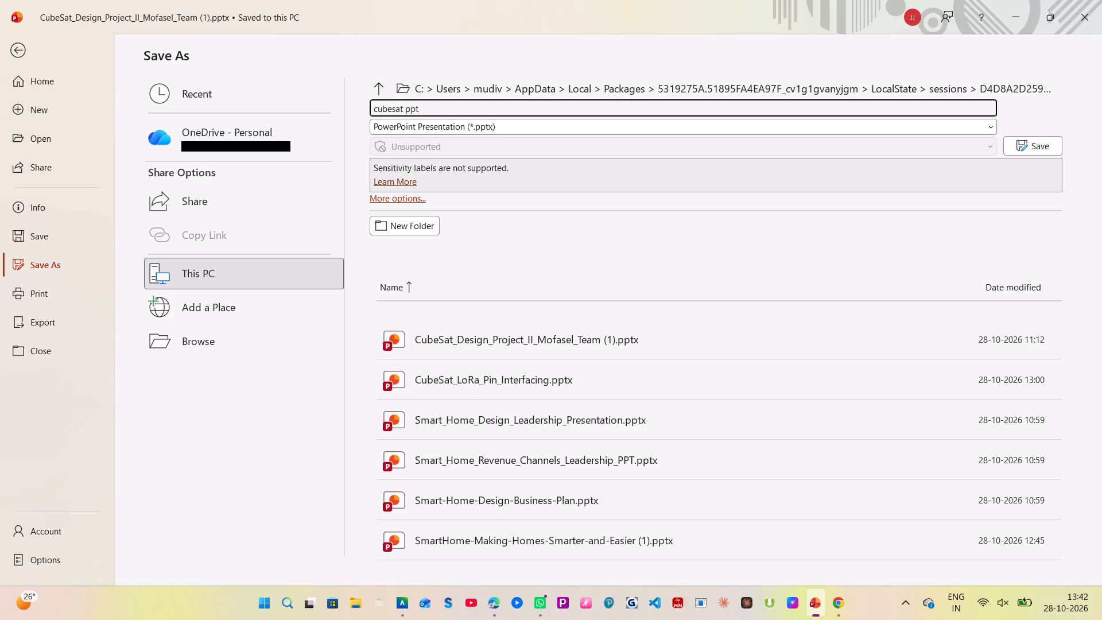